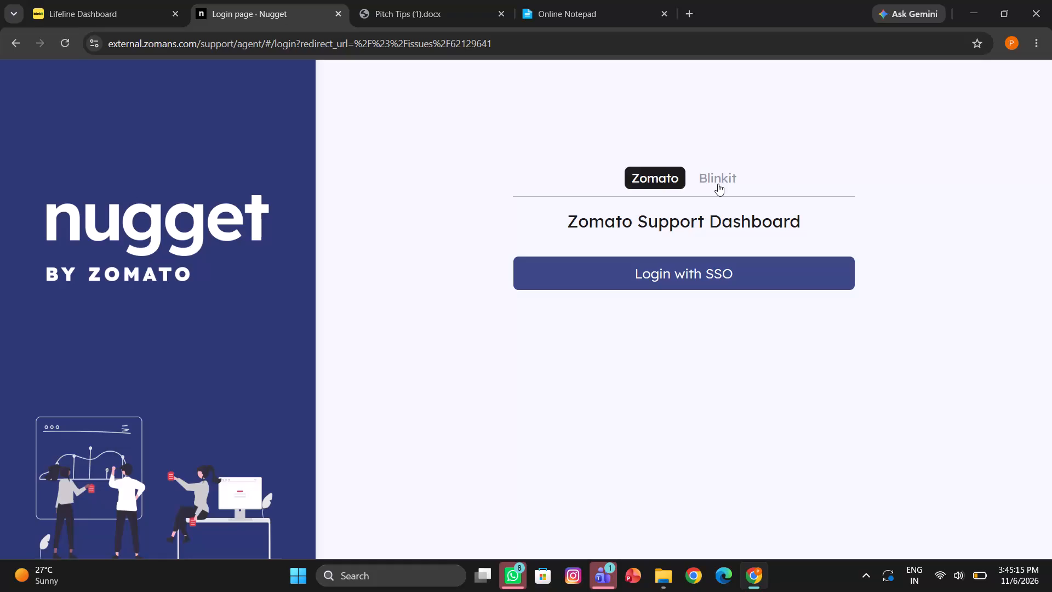
Log in to the Blinkit Support Dashboard with SSO.
left_click(718, 184)
left_click(670, 278)
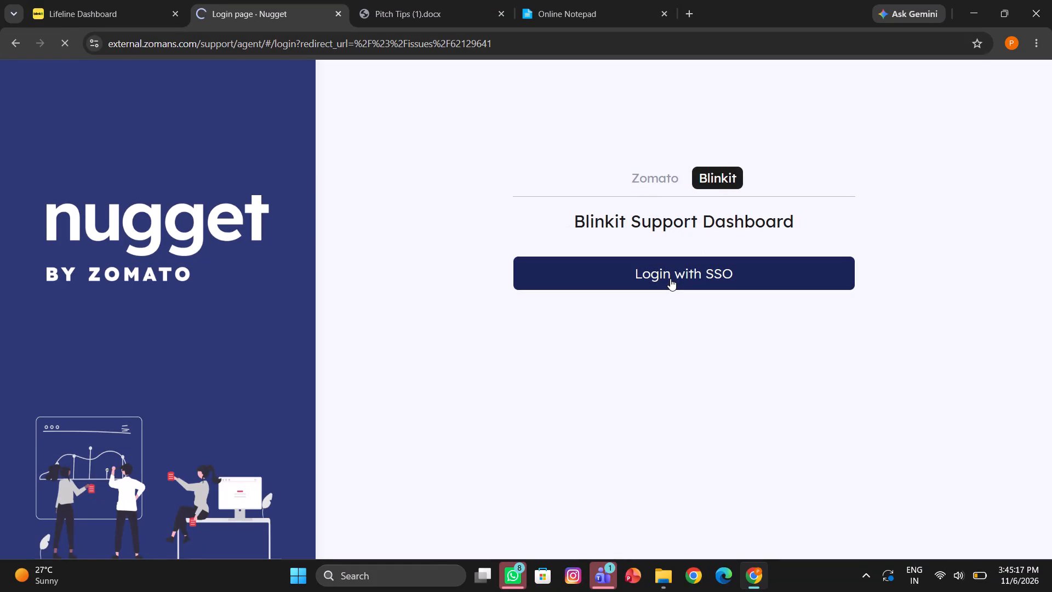
left_click(670, 278)
double_click(670, 278)
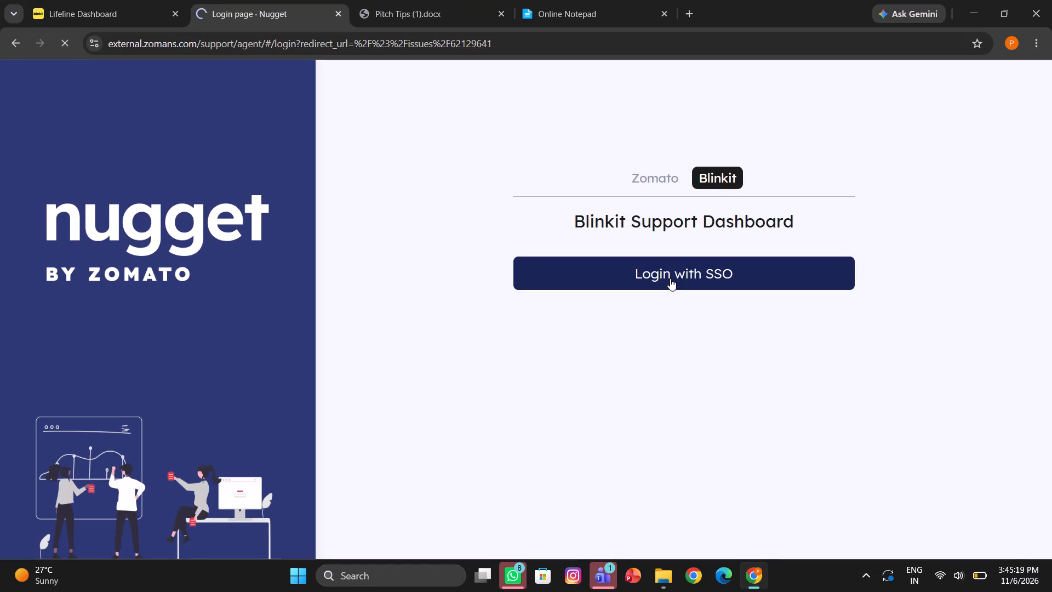
double_click(670, 278)
left_click(670, 278)
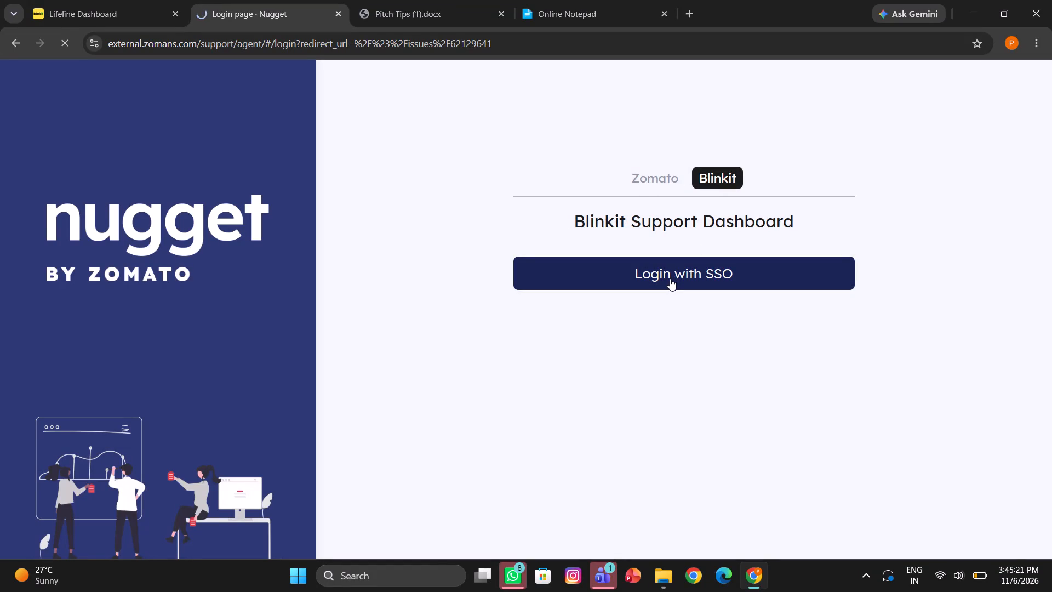
double_click(670, 278)
left_click(659, 270)
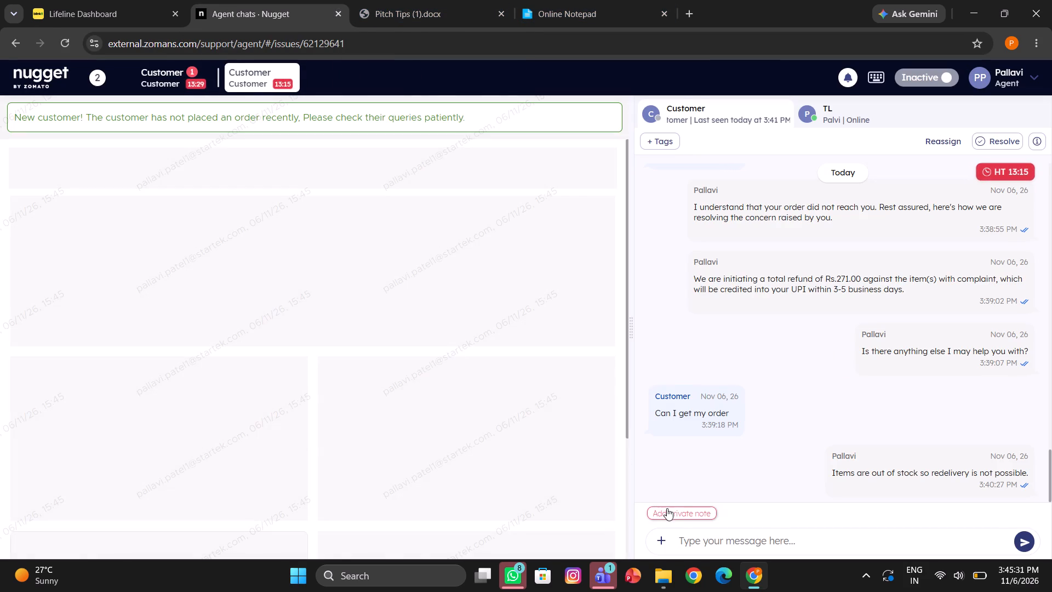
Add the private note "irr" to the open customer chat about the ₹271 order.
left_click(666, 509)
type("irr")
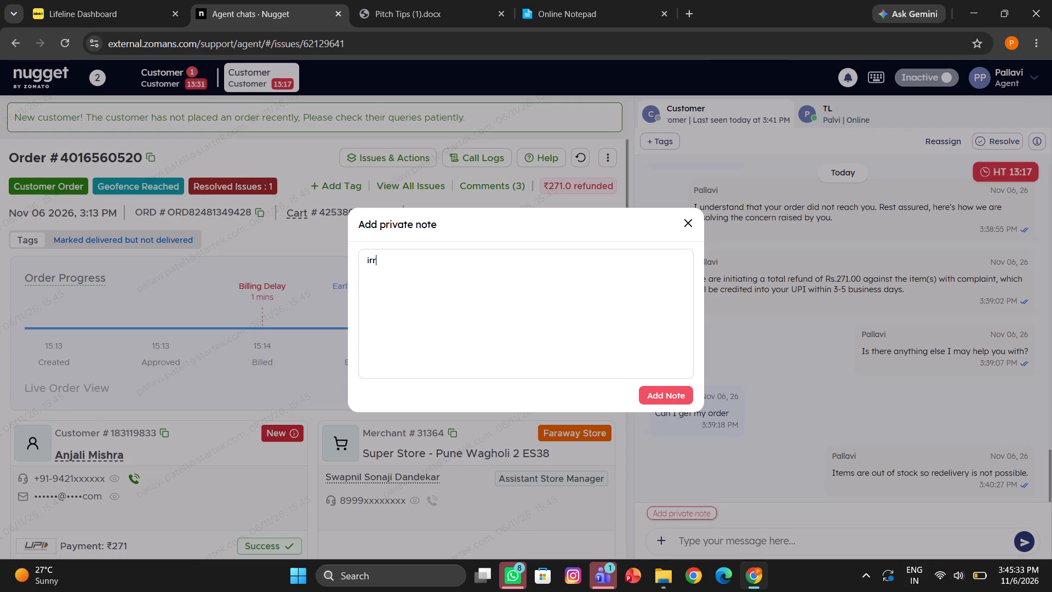
left_click(670, 391)
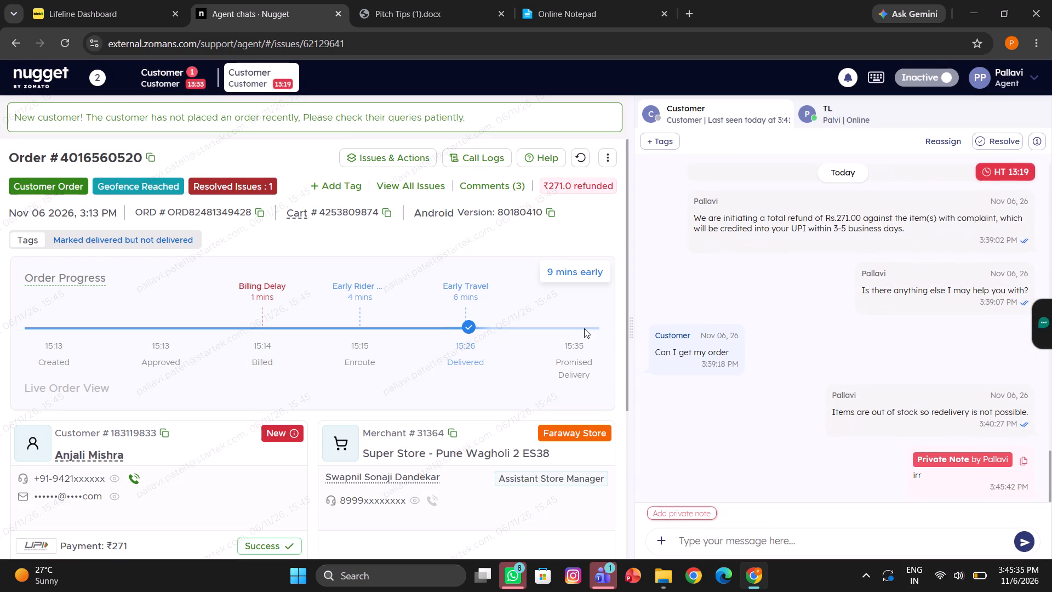
Open the other customer's chat about the ₹472 order and reply "ok" to the request for a refund to the original payment.
left_click(163, 66)
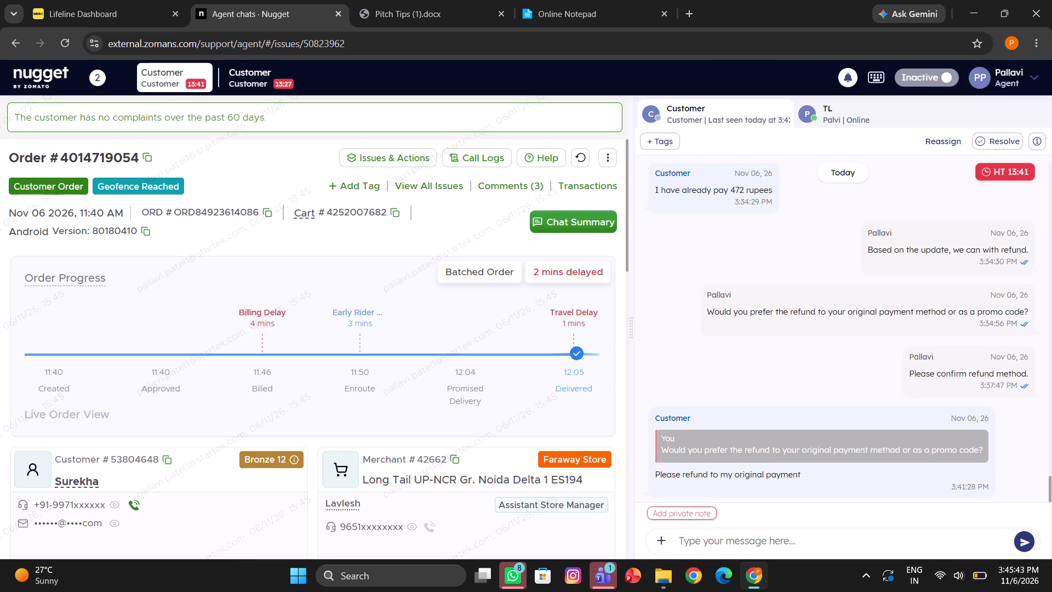
type("ok")
key("Return")
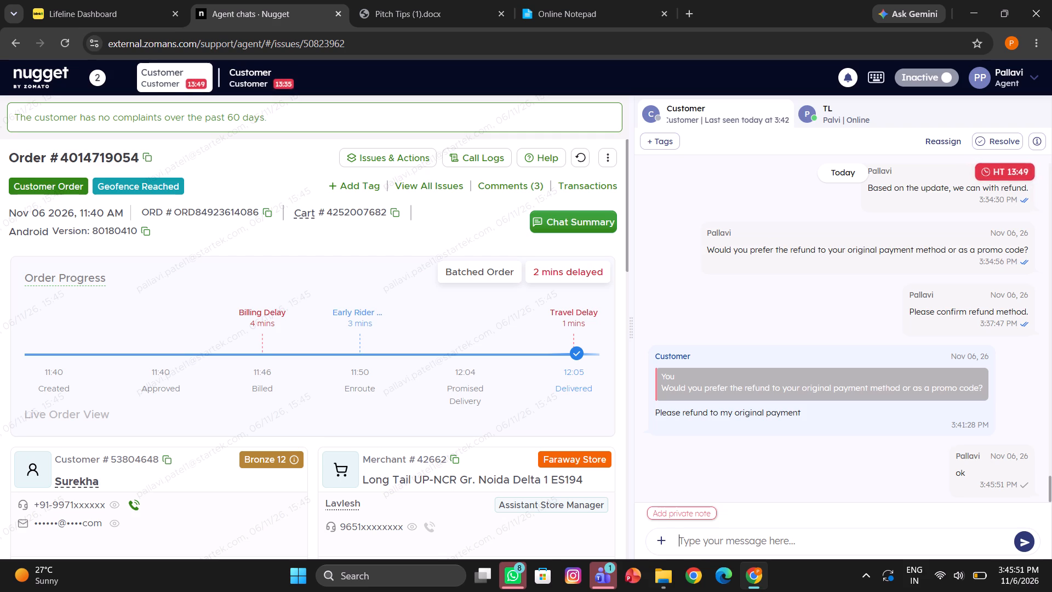
key("Escape")
key("Escape")
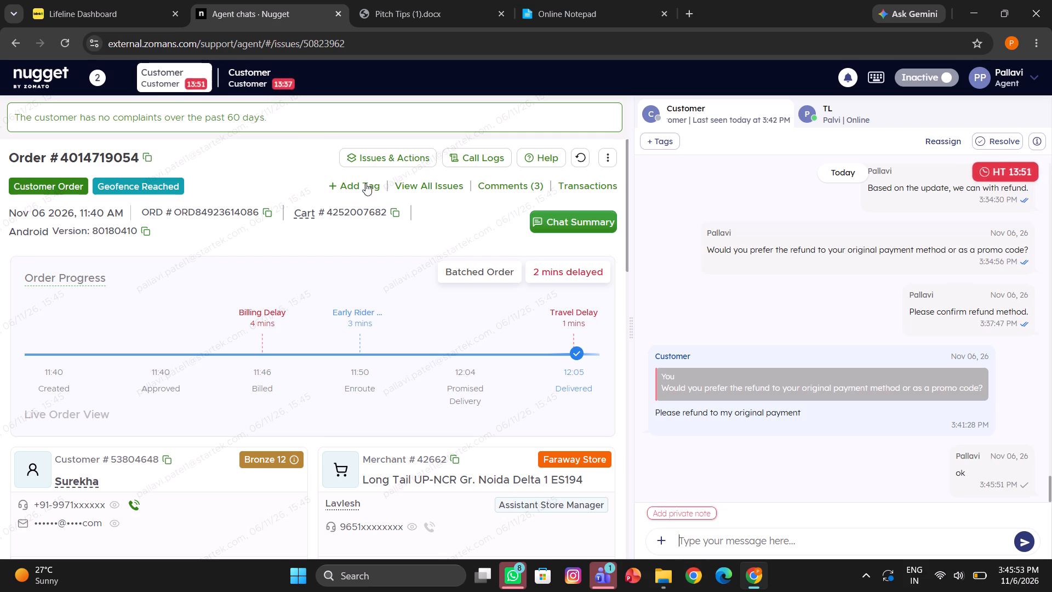
Report an Order not Delivered issue under Order Level Issues and resolve it with a ₹472 refund to the original source.
left_click(385, 161)
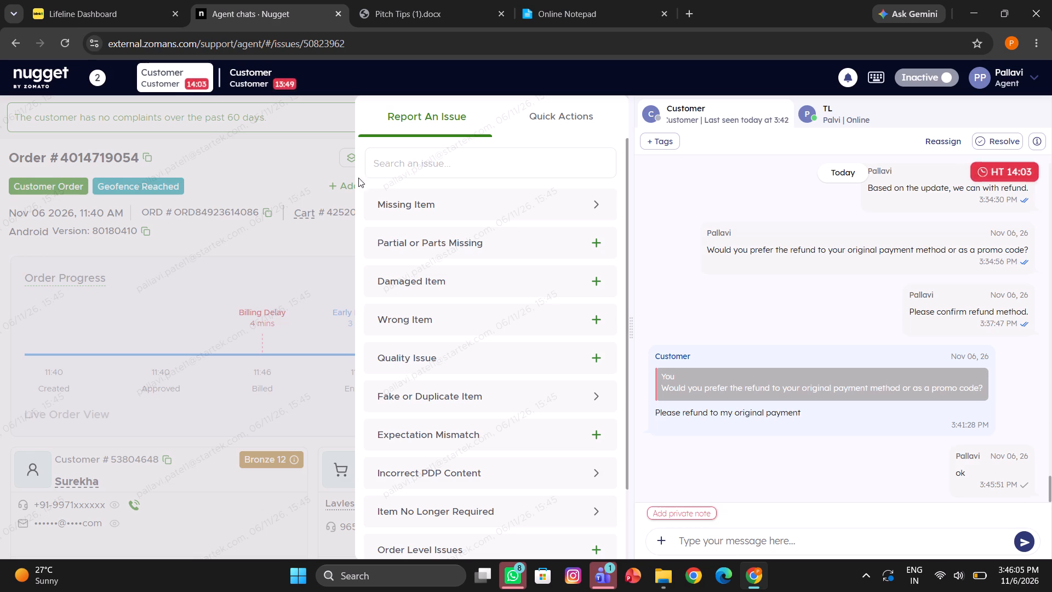
left_click(480, 161)
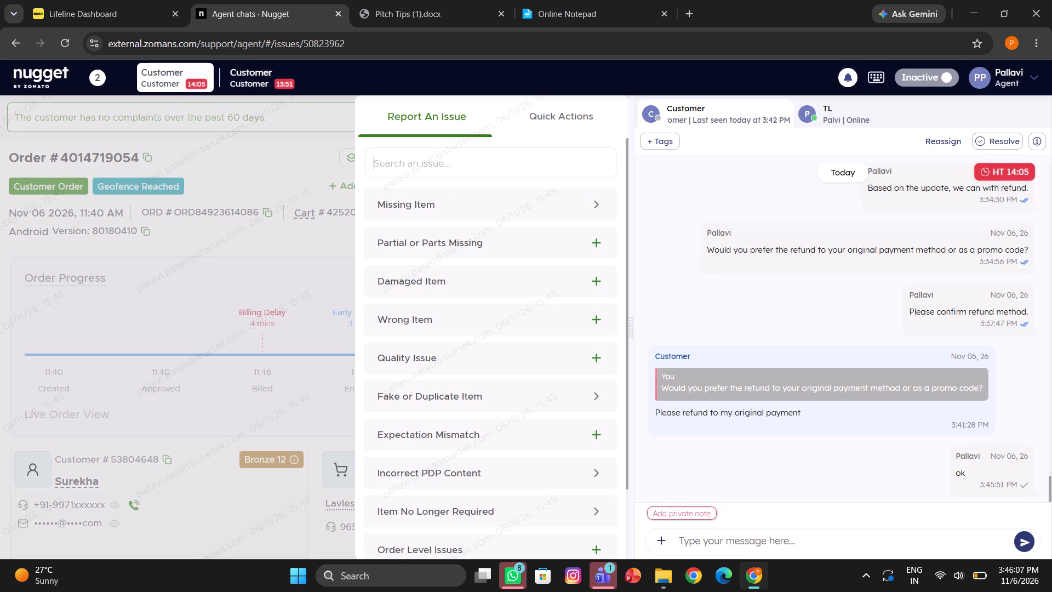
type("ord")
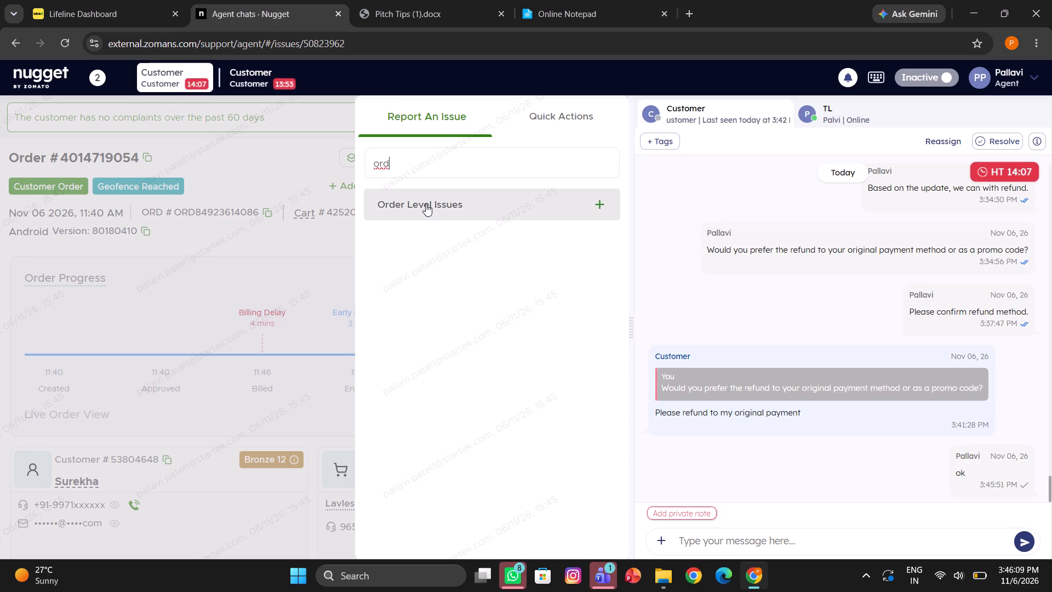
left_click(426, 204)
left_click(454, 222)
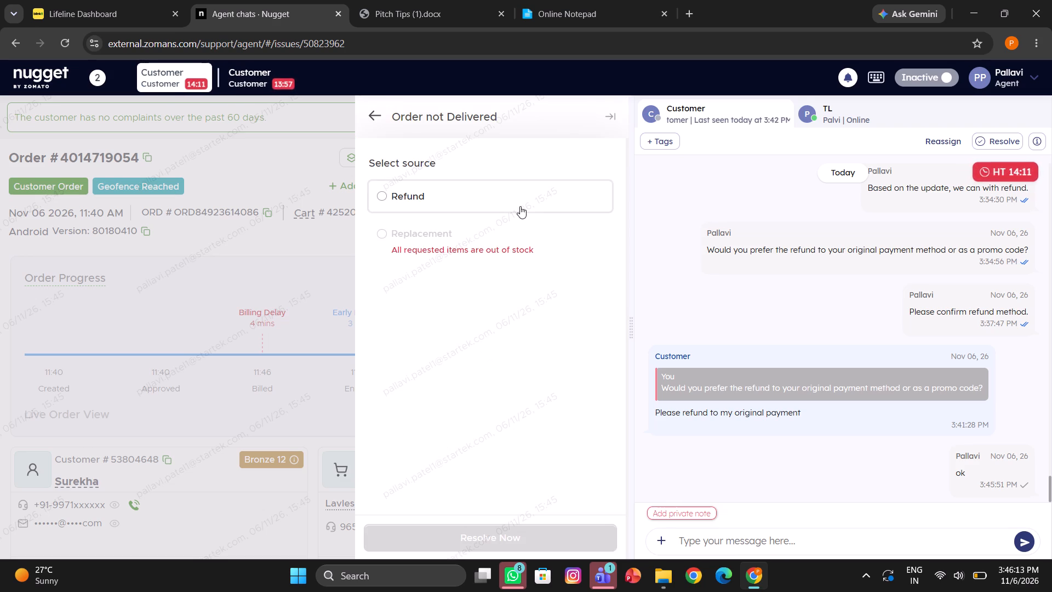
double_click(520, 206)
left_click(519, 311)
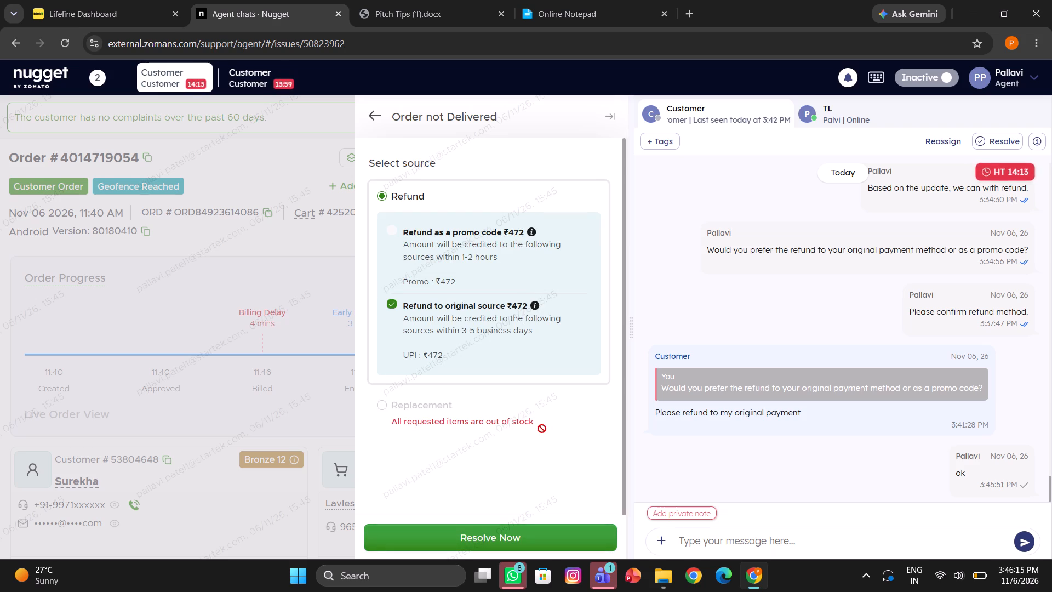
left_click(516, 545)
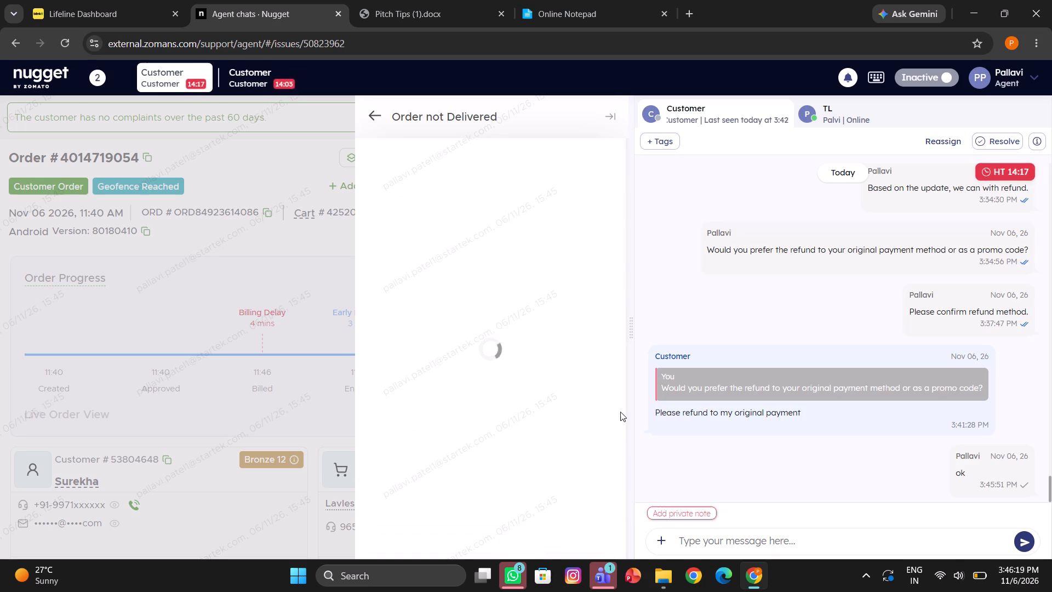
Send the customer both suggested resolution messages, the non-delivery acknowledgement and the Rs.472.00 UPI refund notice, and close the finished issue form.
left_click(602, 420)
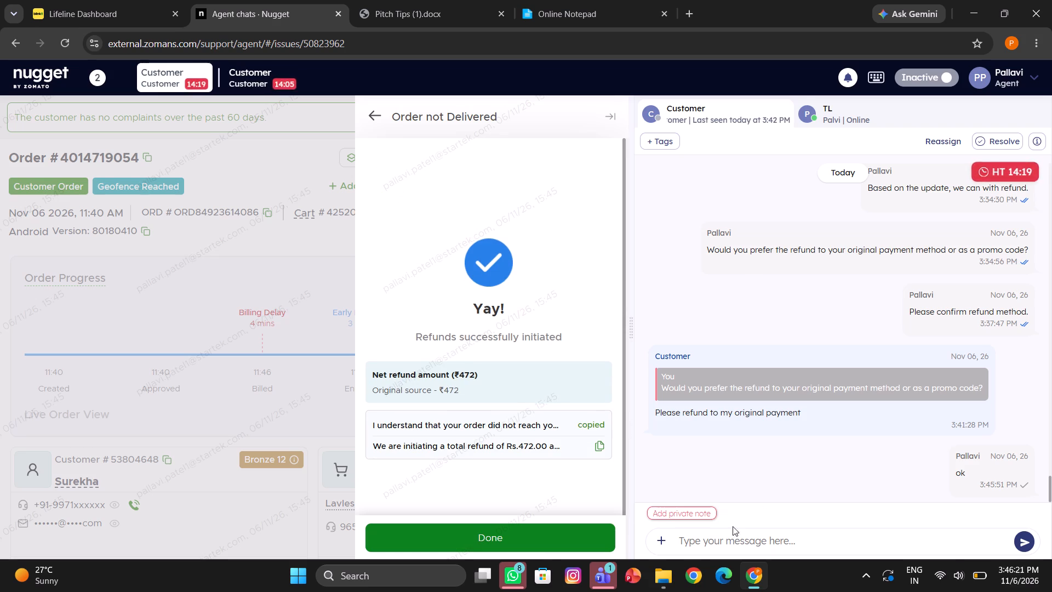
left_click(708, 547)
key("ctrl+v")
key("Return")
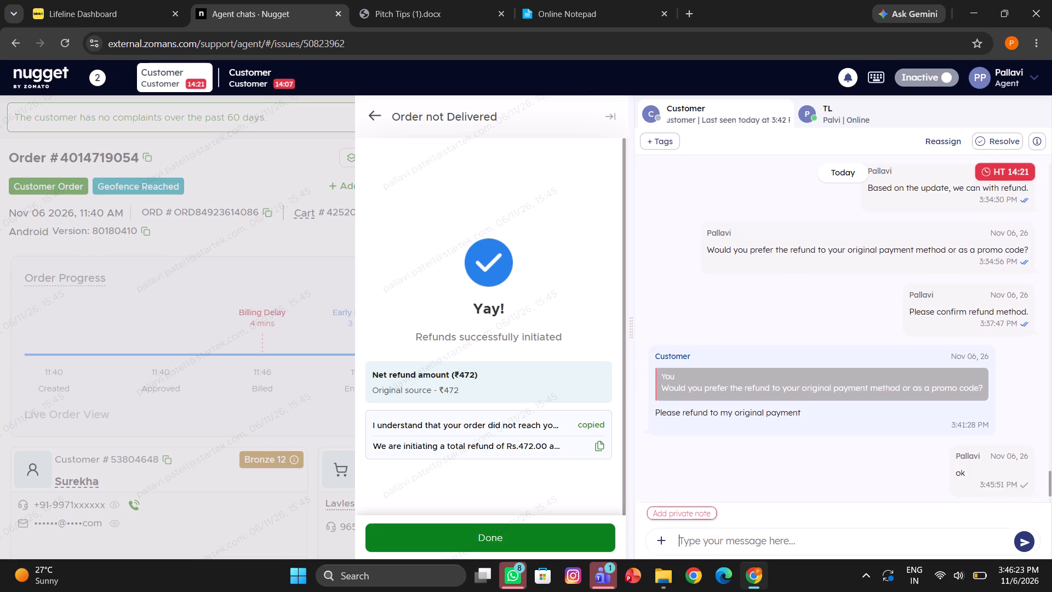
left_click(603, 442)
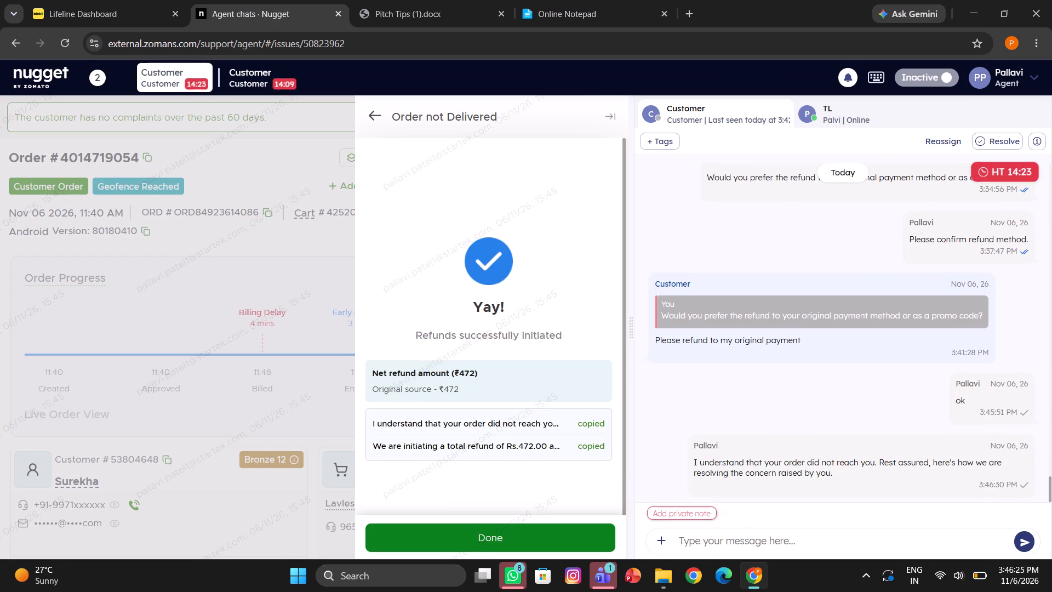
left_click(737, 539)
key("ctrl+v")
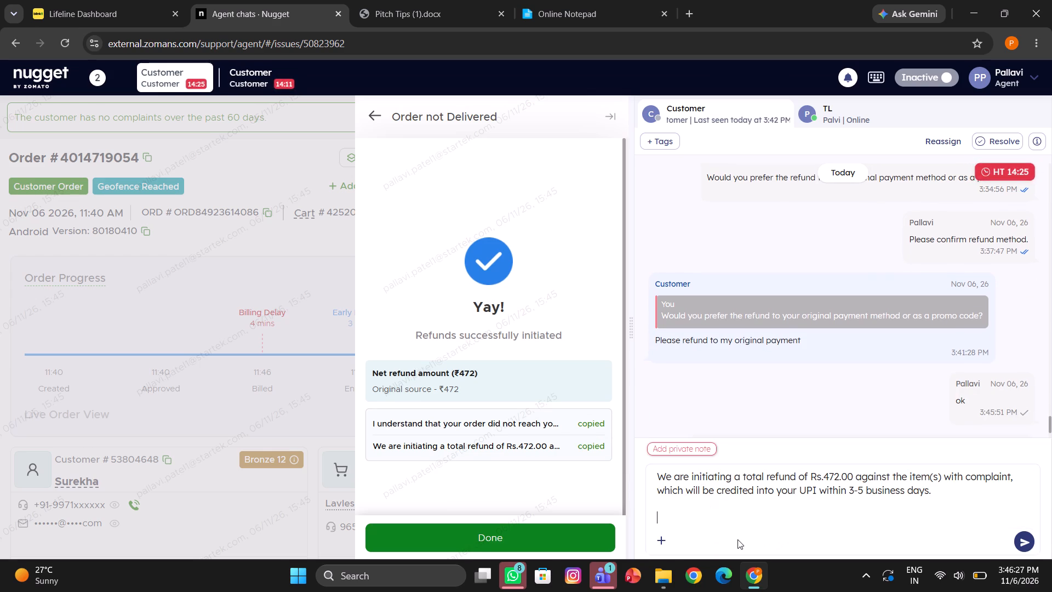
key("Return")
scroll(790, 415, "down", 3)
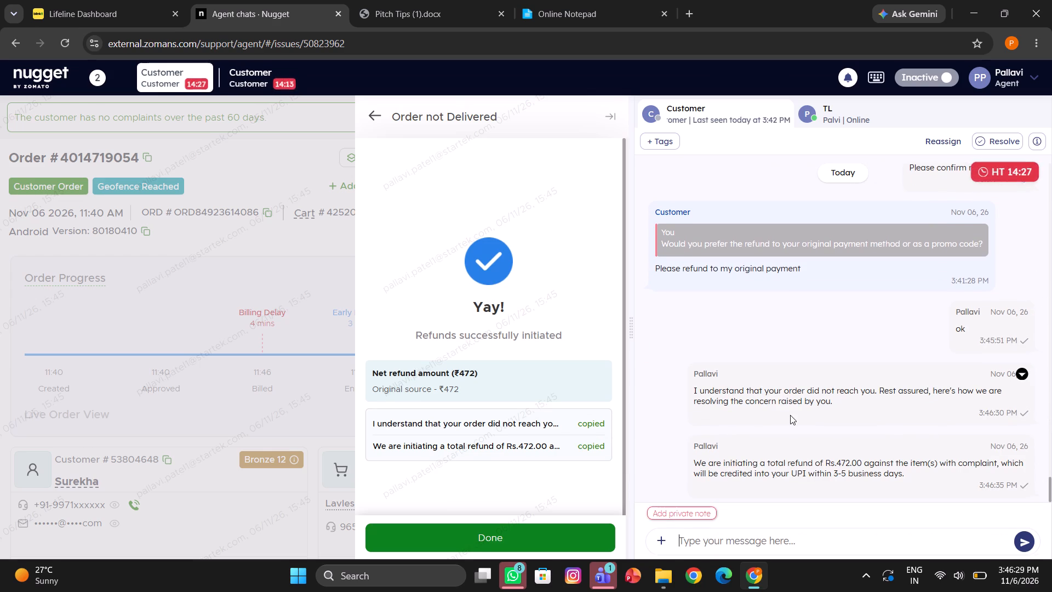
left_click(499, 544)
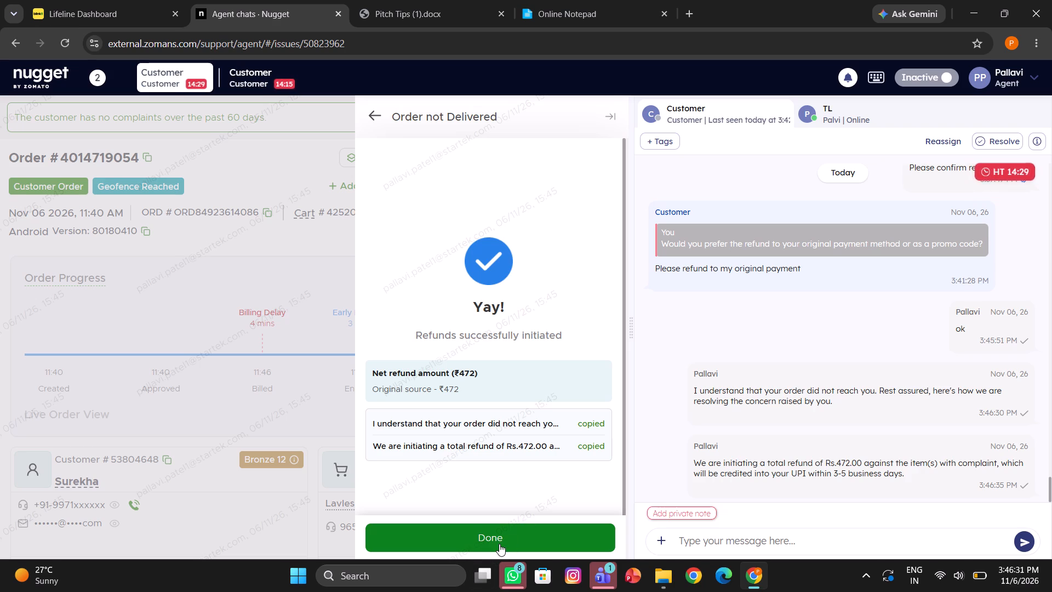
left_click(379, 407)
left_click(318, 400)
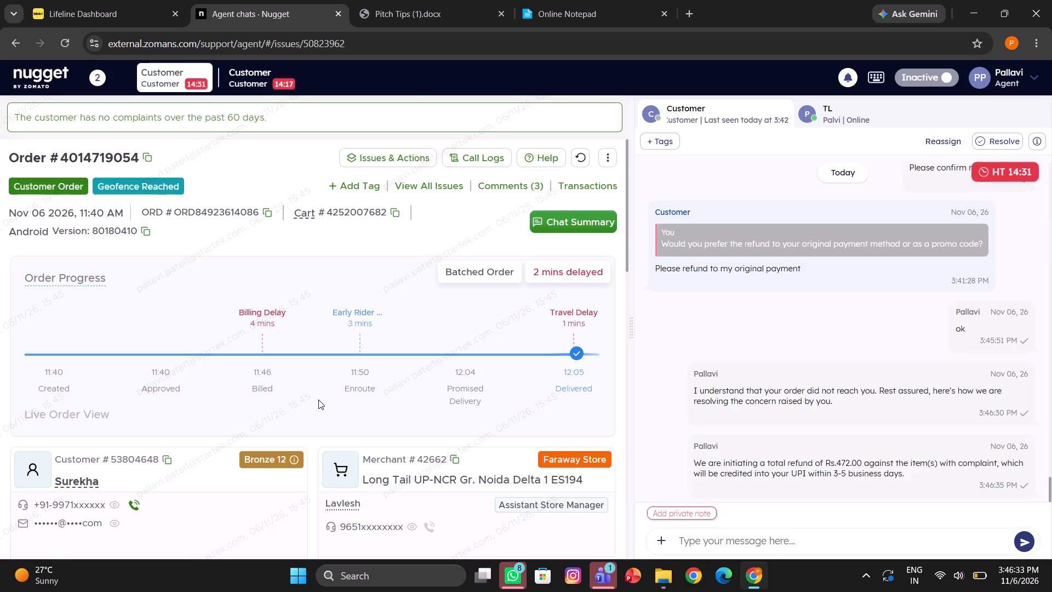
scroll(870, 325, "down", 1)
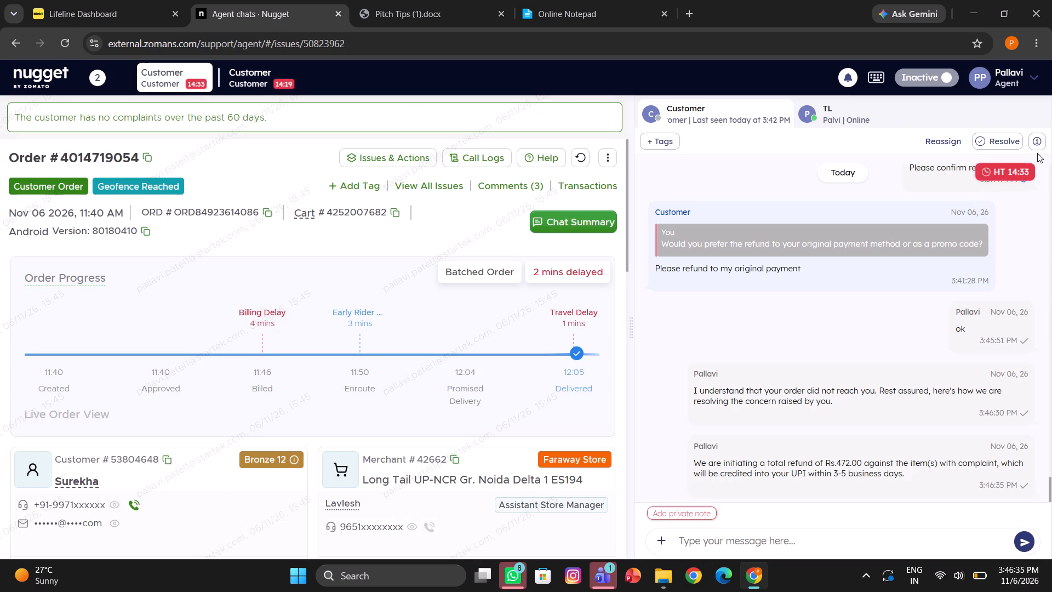
Switch back to the new customer's chat about the ₹271 order.
left_click(251, 82)
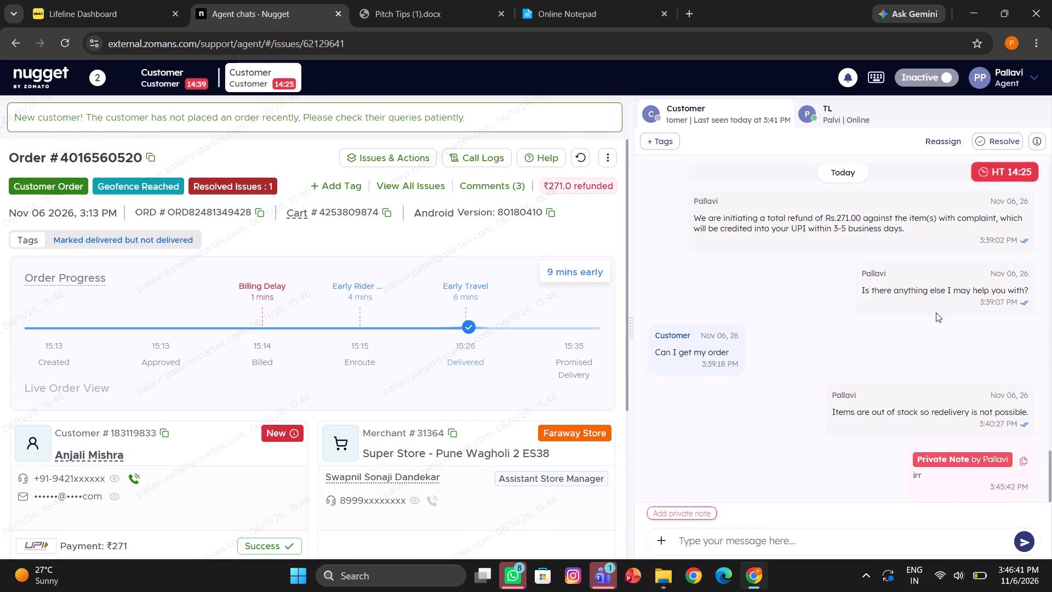
scroll(887, 369, "down", 2)
scroll(808, 339, "down", 1)
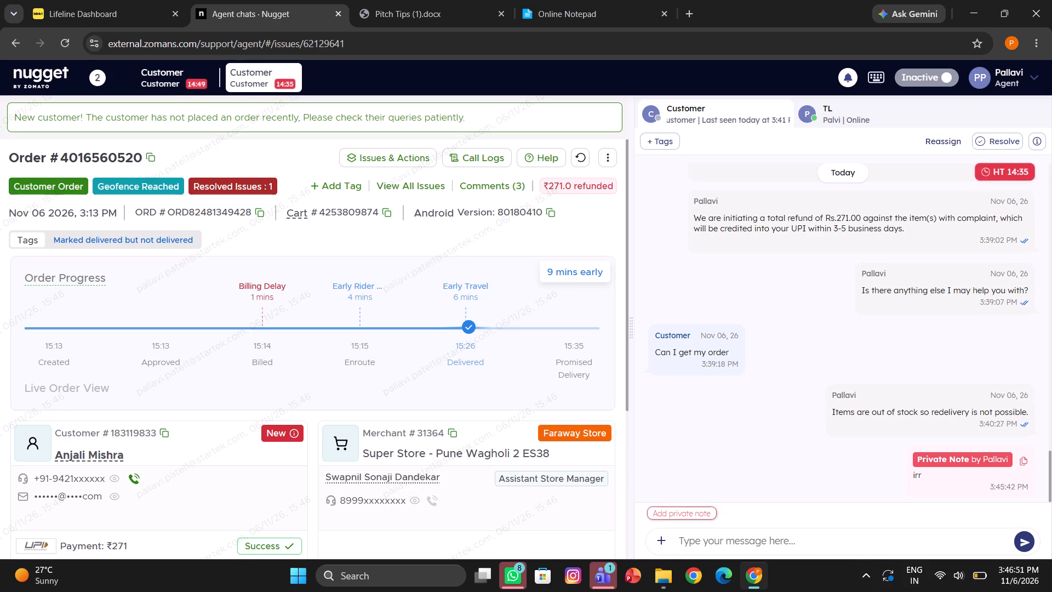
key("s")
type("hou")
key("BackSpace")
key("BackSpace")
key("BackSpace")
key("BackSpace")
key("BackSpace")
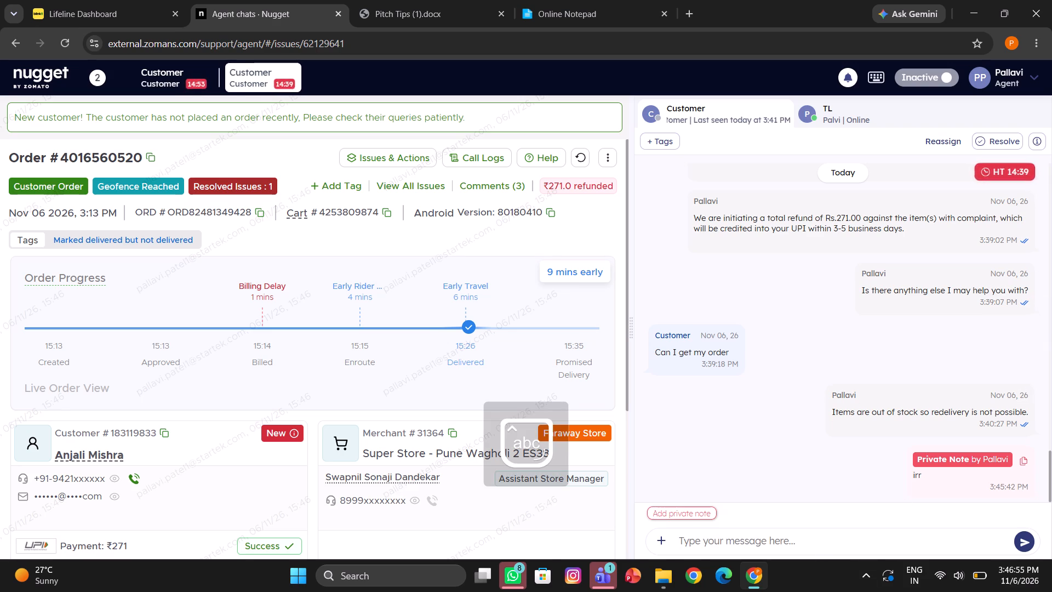
Send the MDND Third Mandatory Response canned message, replacing the "xxxx or xxxx" placeholder with the first four digits of the customer's phone number.
type("/thi")
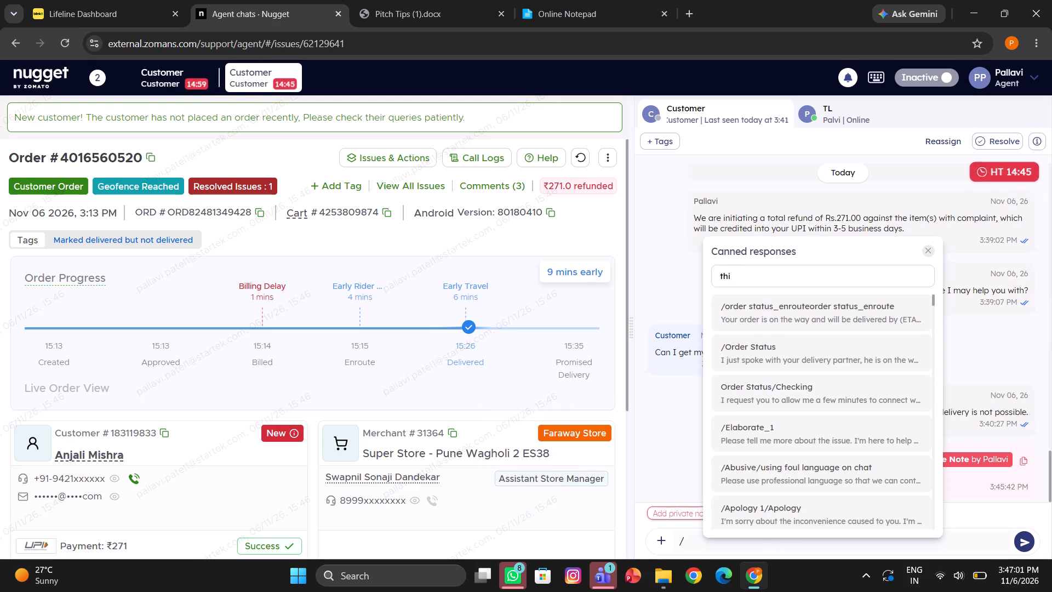
key("r")
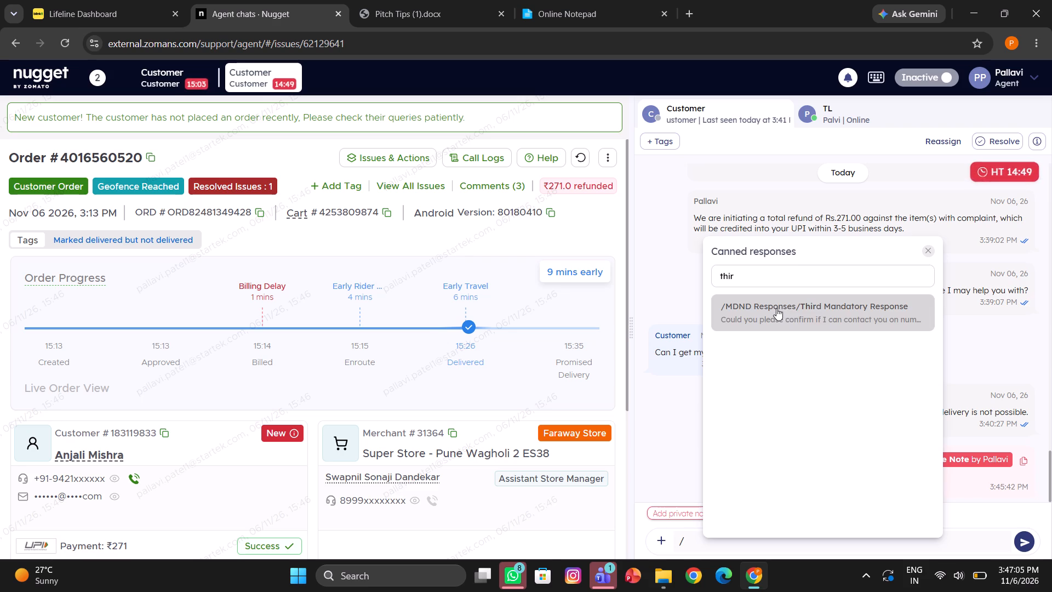
left_click(776, 307)
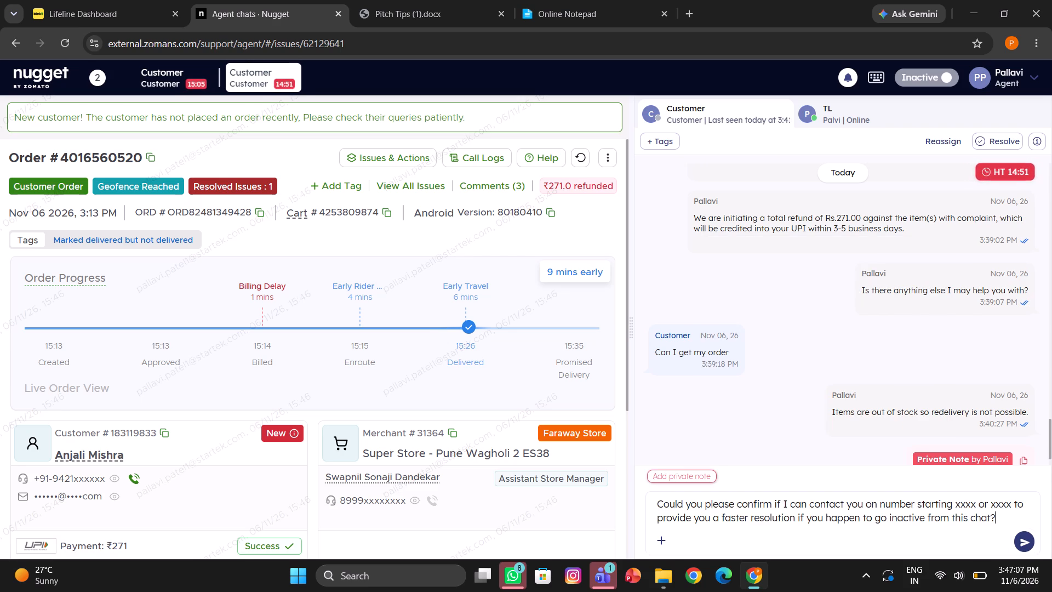
left_click_drag(956, 506, 1010, 507)
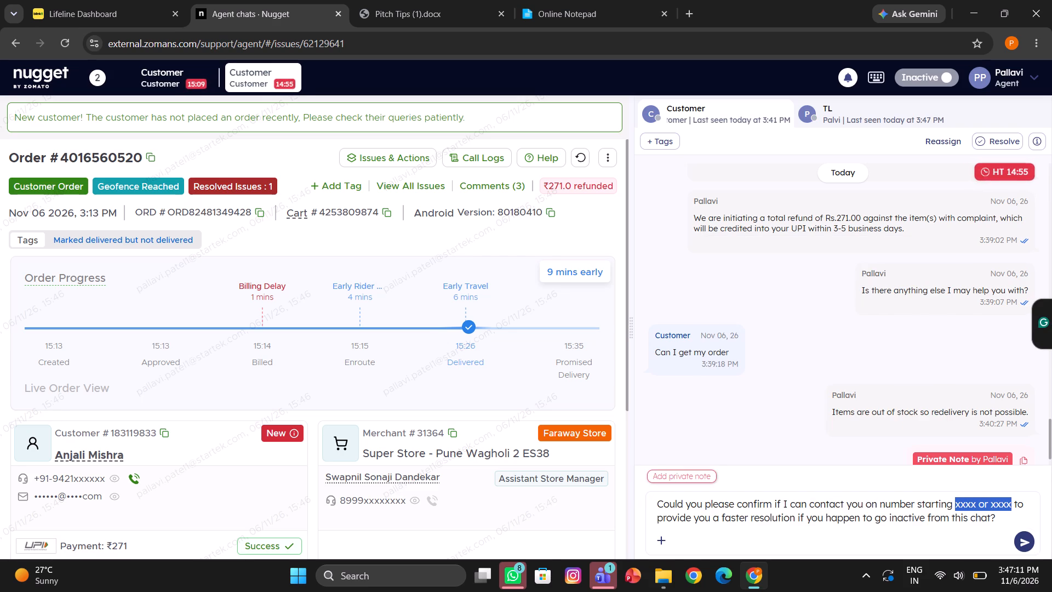
left_click_drag(1010, 507, 1010, 504)
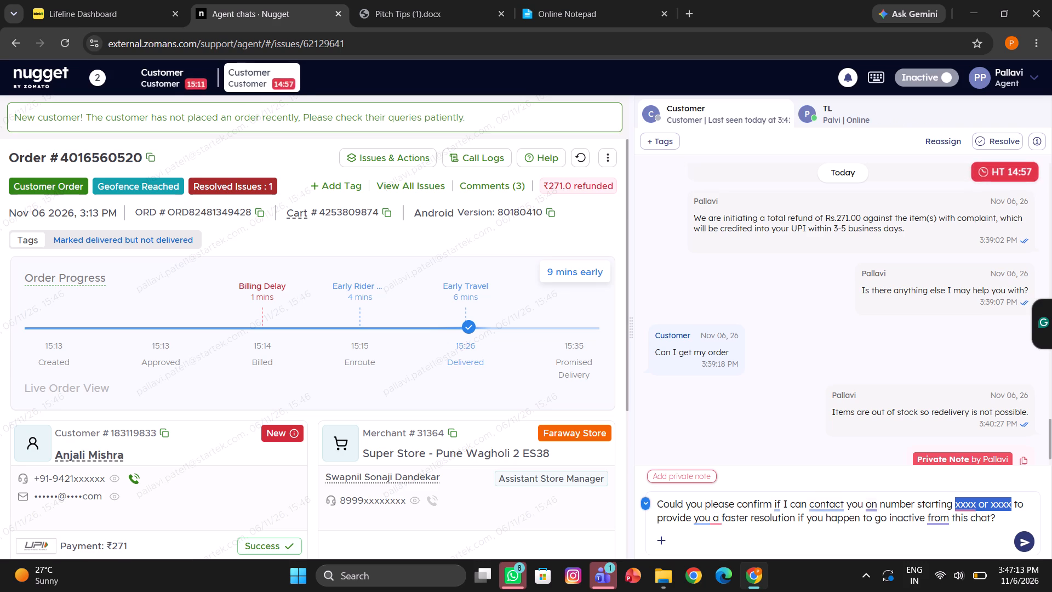
key("BackSpace")
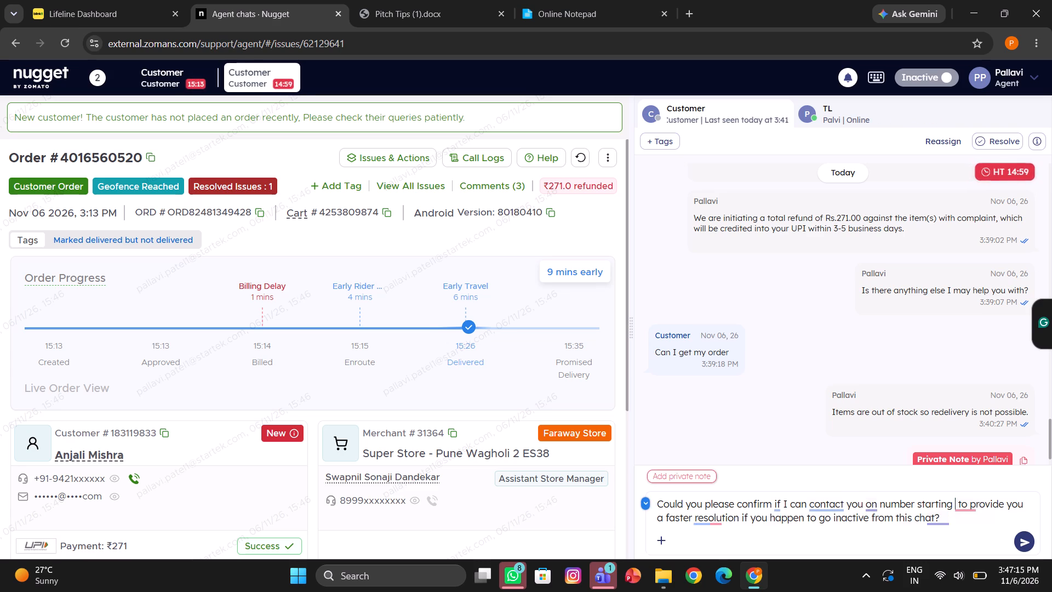
type("9421")
key("Return")
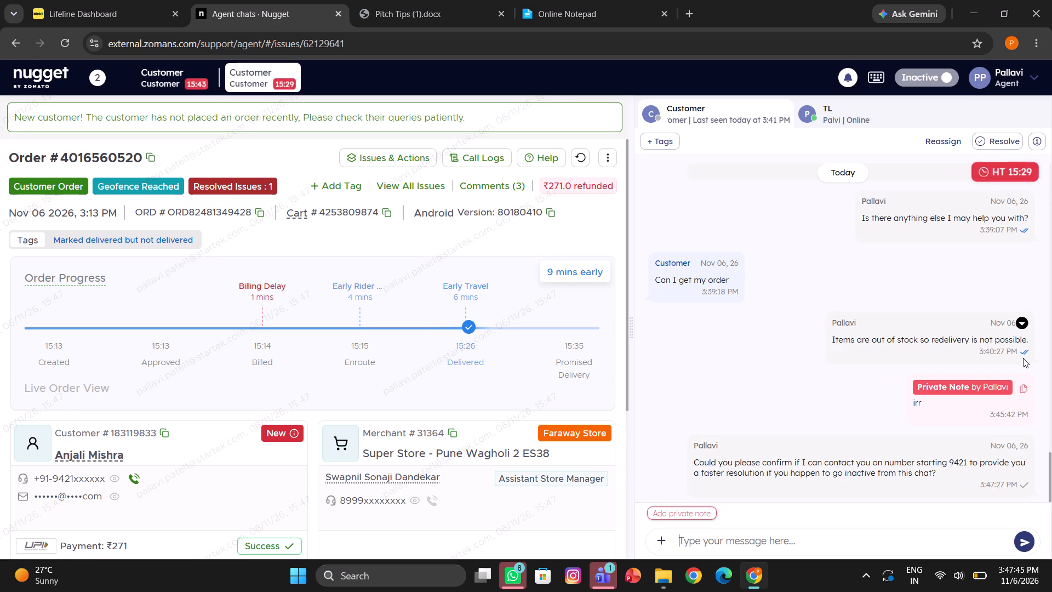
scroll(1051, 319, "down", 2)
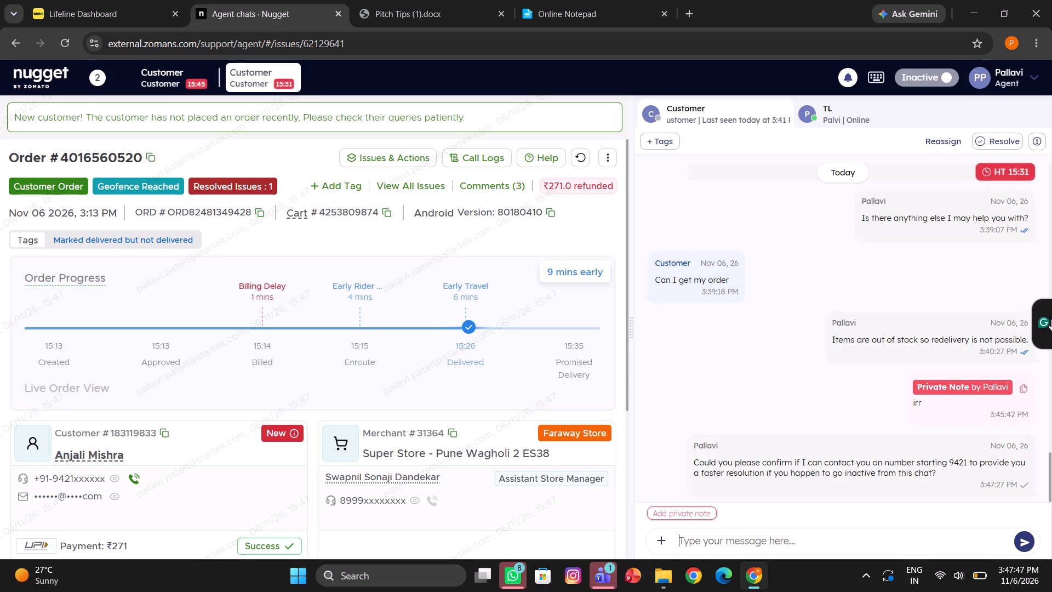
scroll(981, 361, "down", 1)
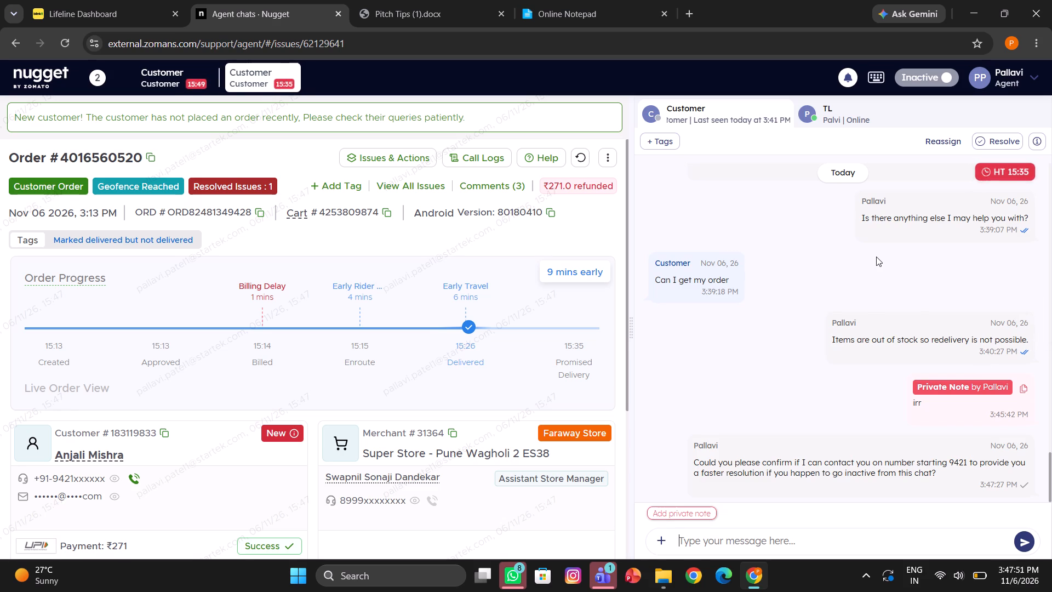
Once the customer replies in the ₹271 order's chat, initiate a call to their registered phone number.
scroll(1032, 327, "down", 1)
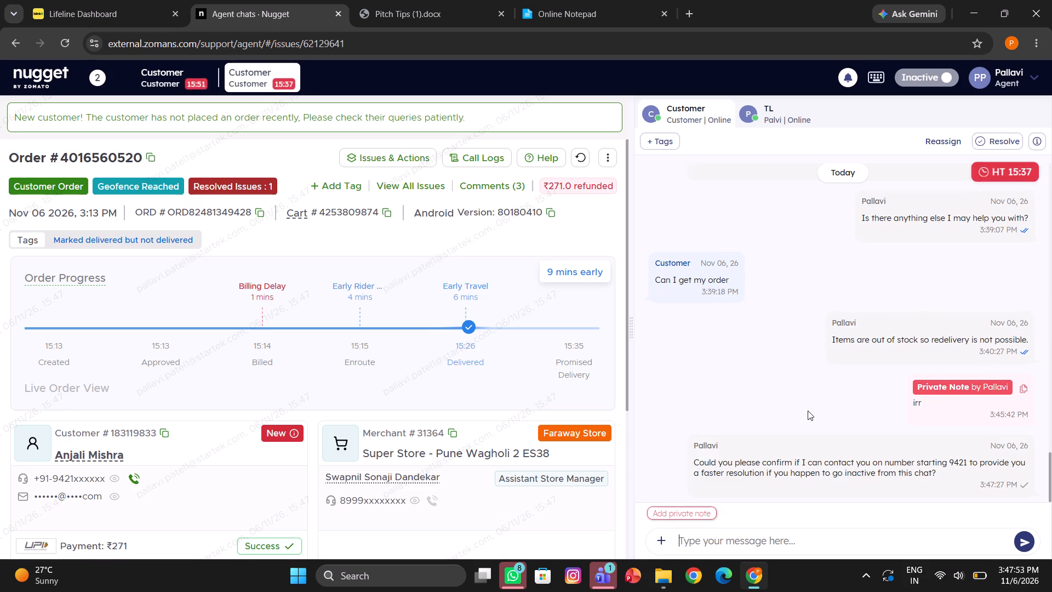
scroll(905, 386, "down", 2)
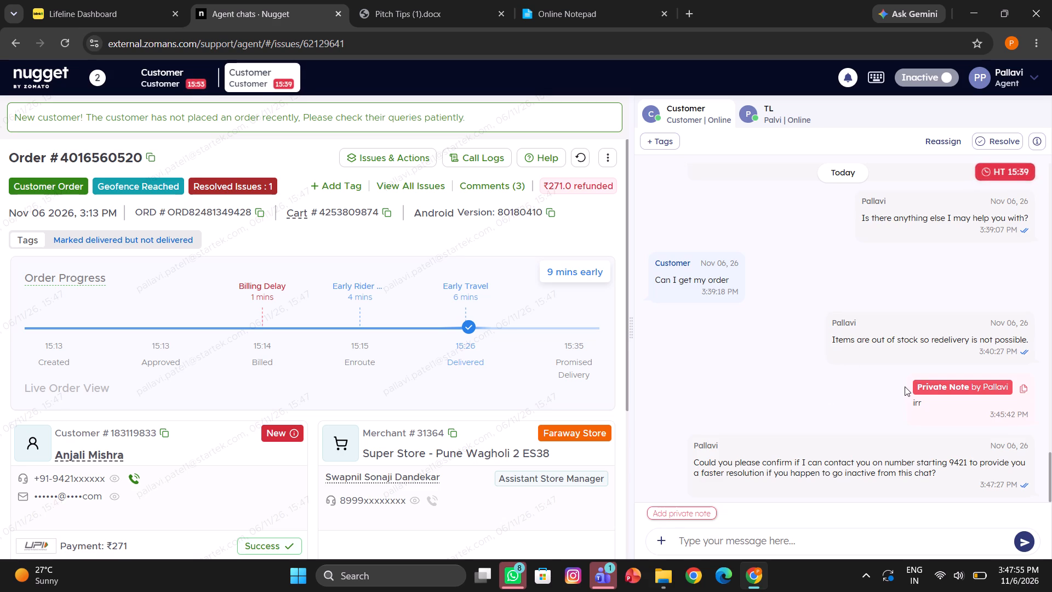
scroll(905, 386, "down", 1)
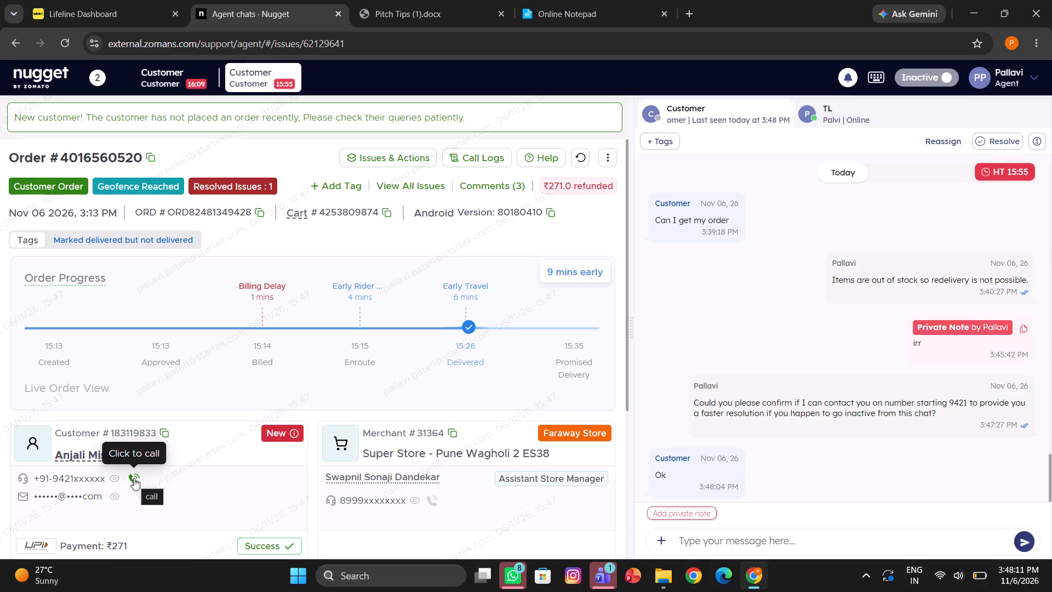
left_click(134, 478)
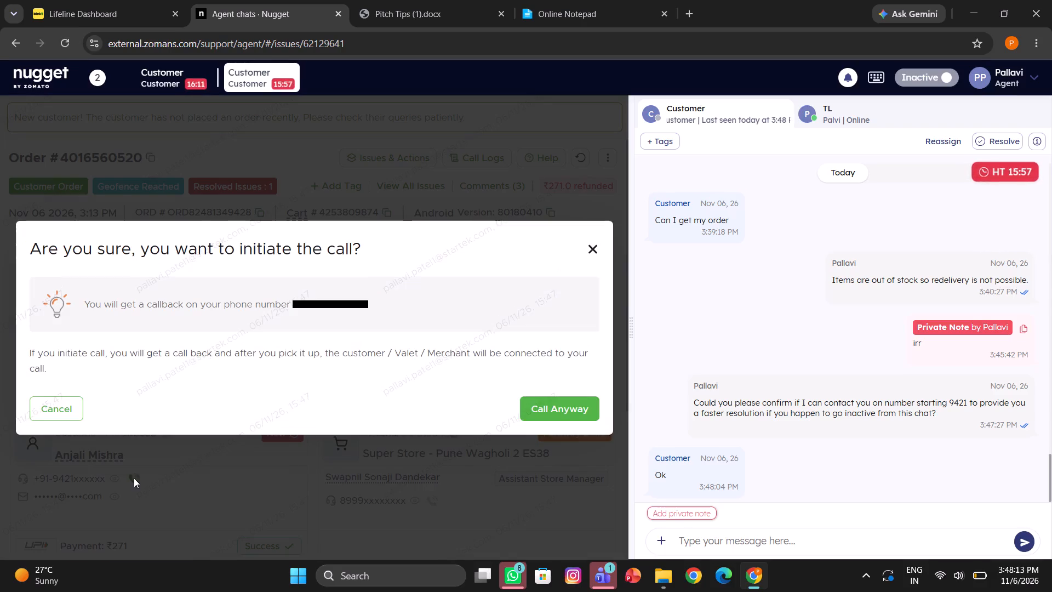
left_click(556, 401)
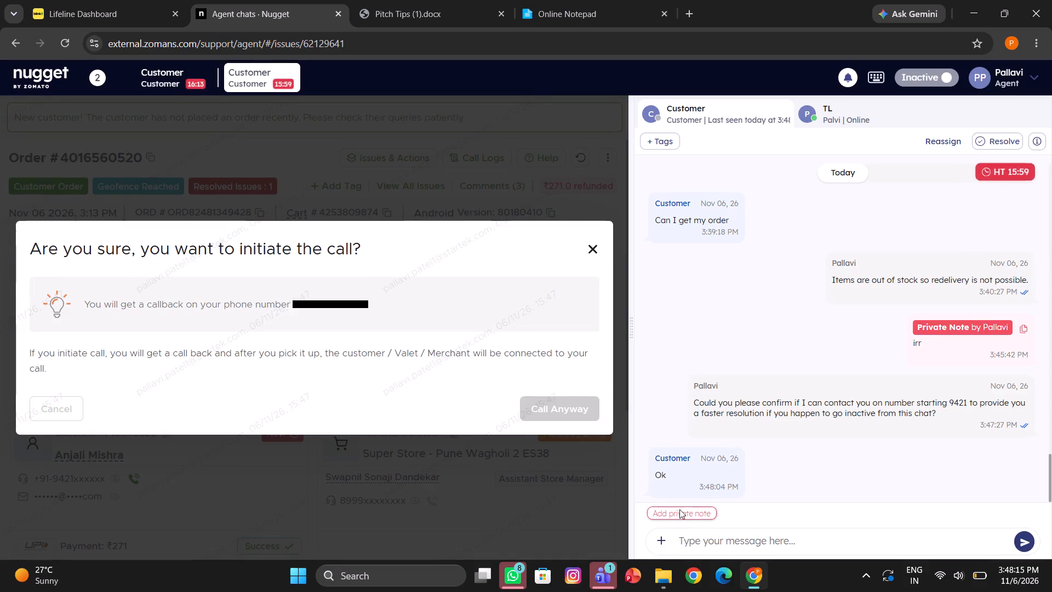
Add the private note "called cx" to the ₹271 order's chat.
left_click(681, 514)
type("called cx")
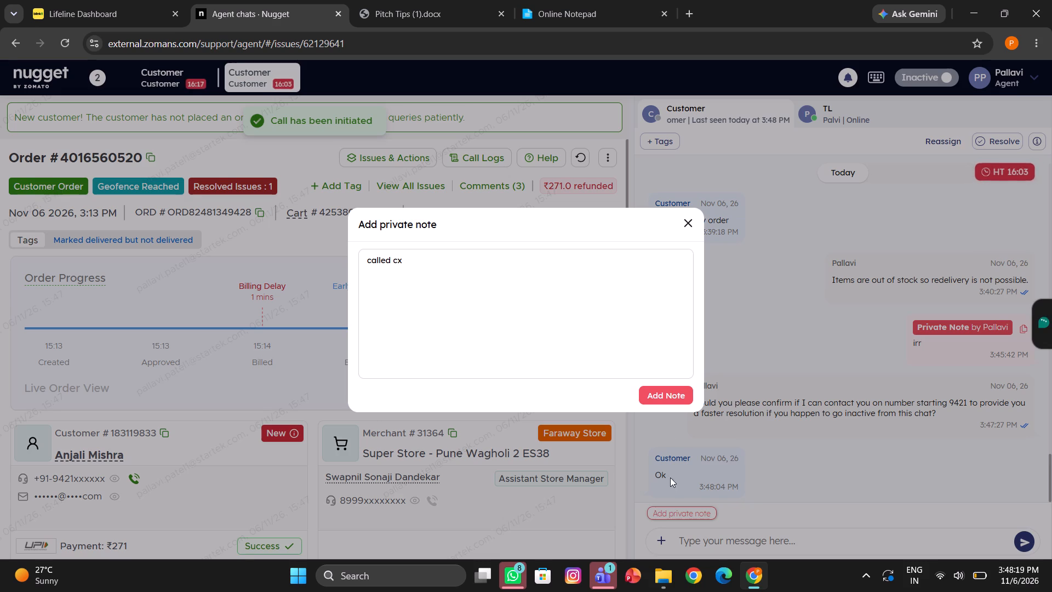
left_click(678, 395)
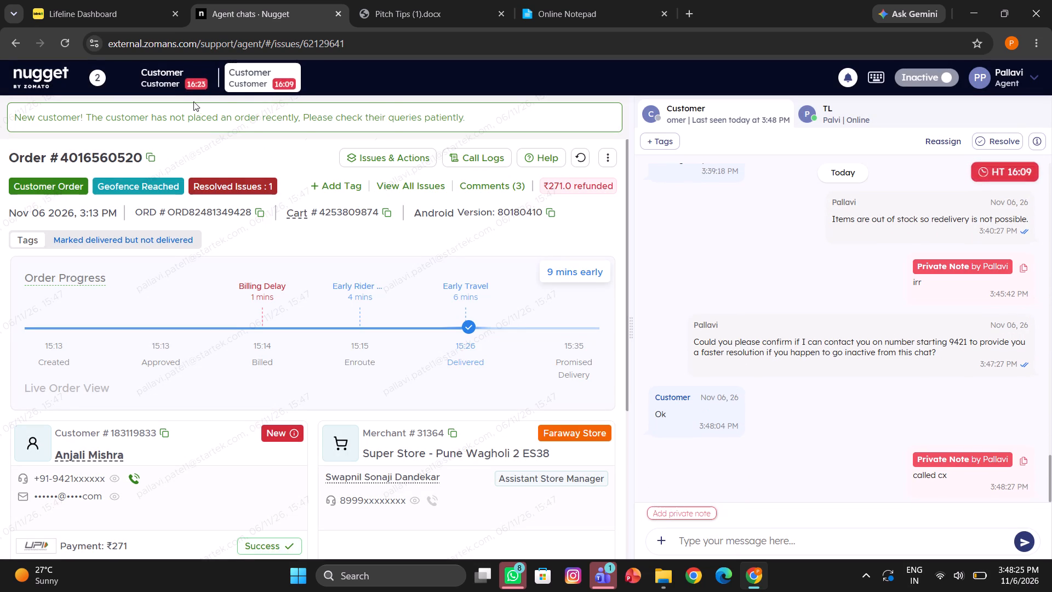
Switch to the ₹472 order's chat and send the Rate us/Rating canned response.
left_click(184, 87)
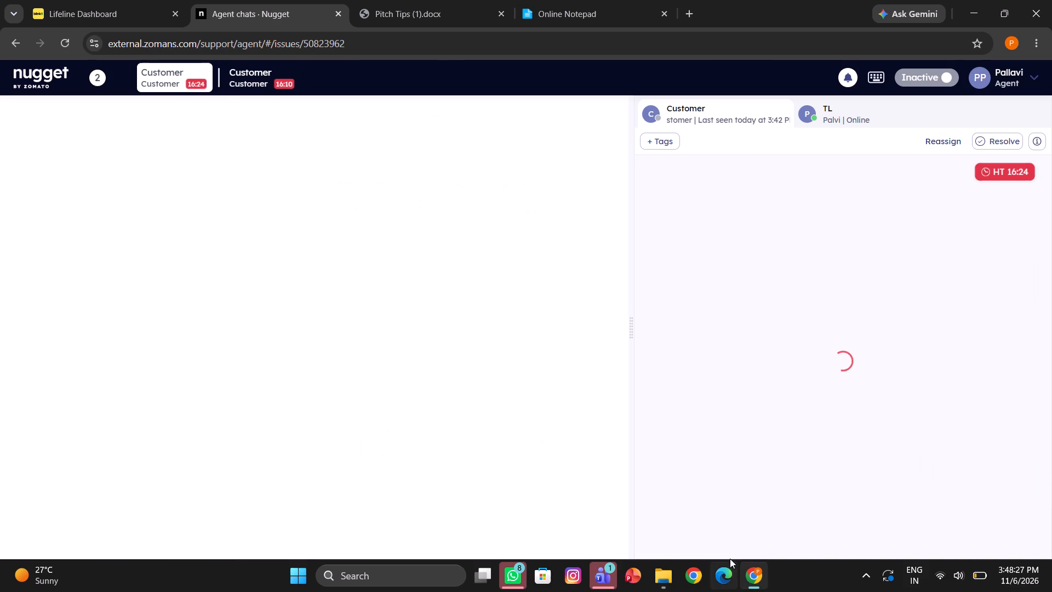
type("/ra")
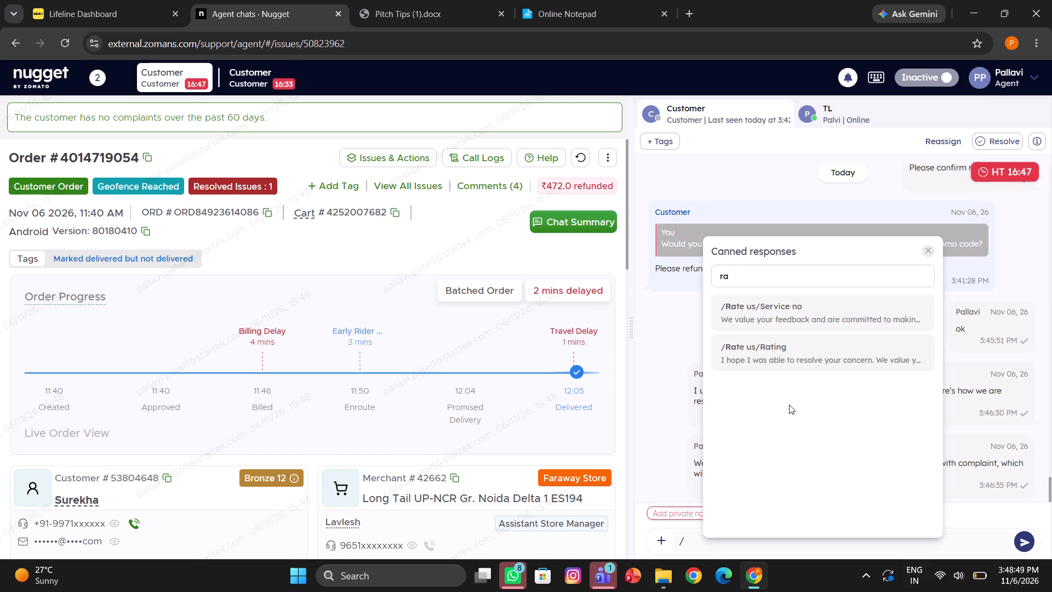
left_click(810, 353)
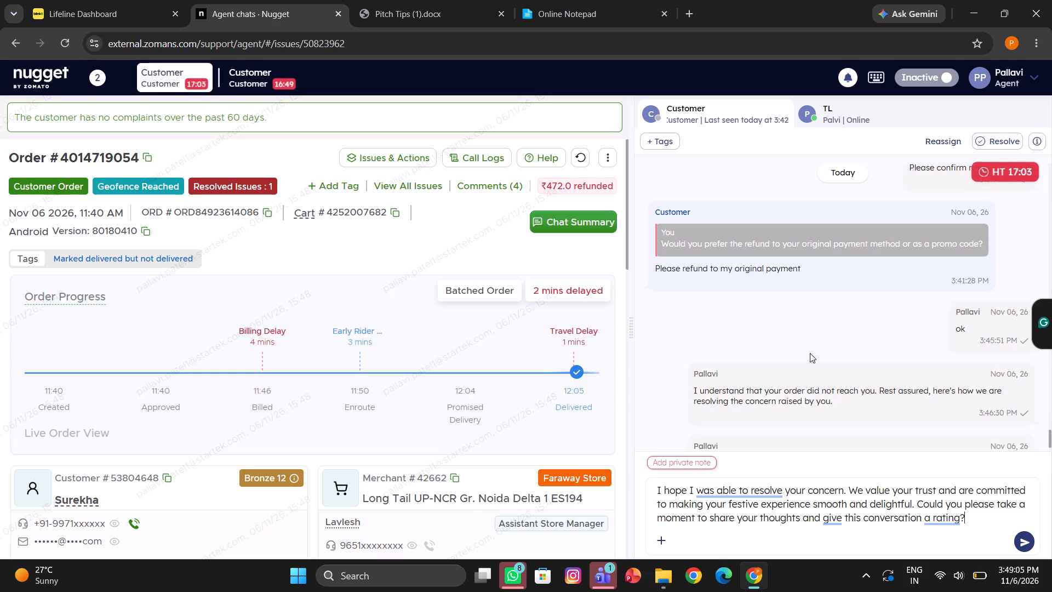
key("Return")
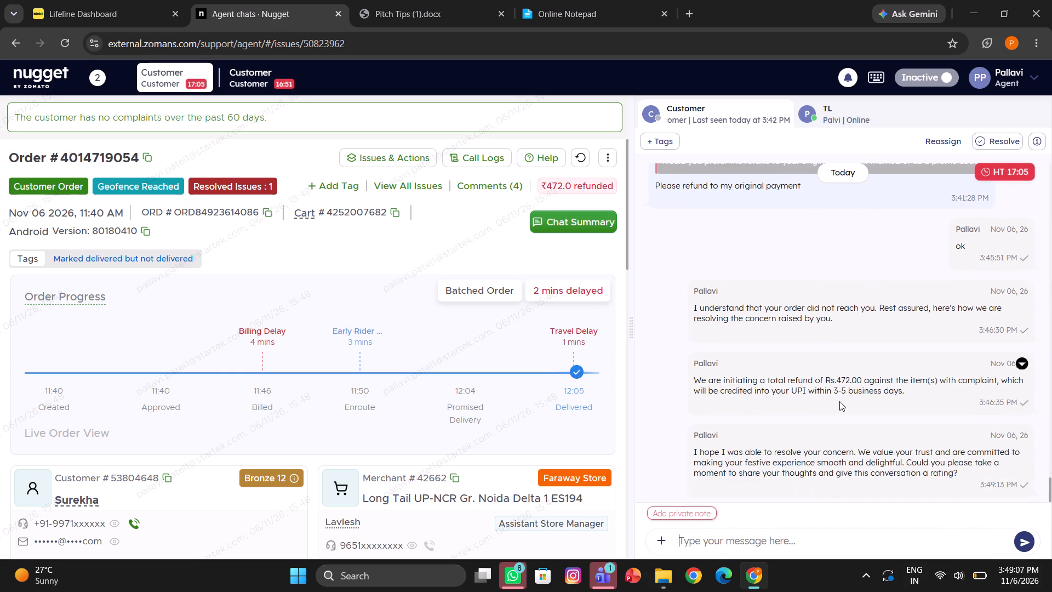
Copy the Mdnd template with refund resolution from Online Notepad into a new private note on the ₹472 order's chat.
scroll(839, 401, "down", 1)
left_click(581, 2)
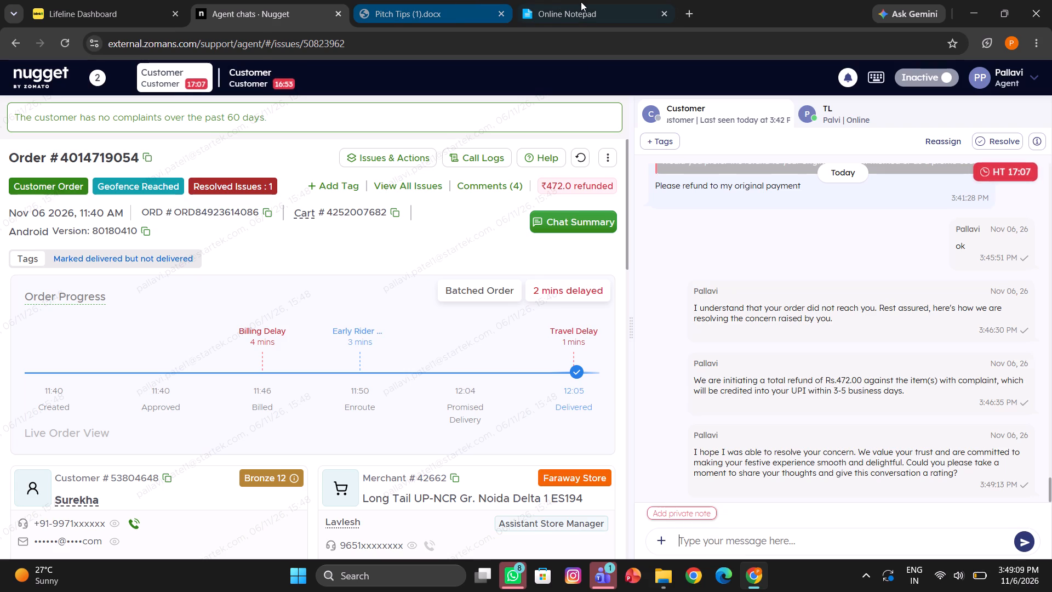
scroll(525, 304, "down", 1)
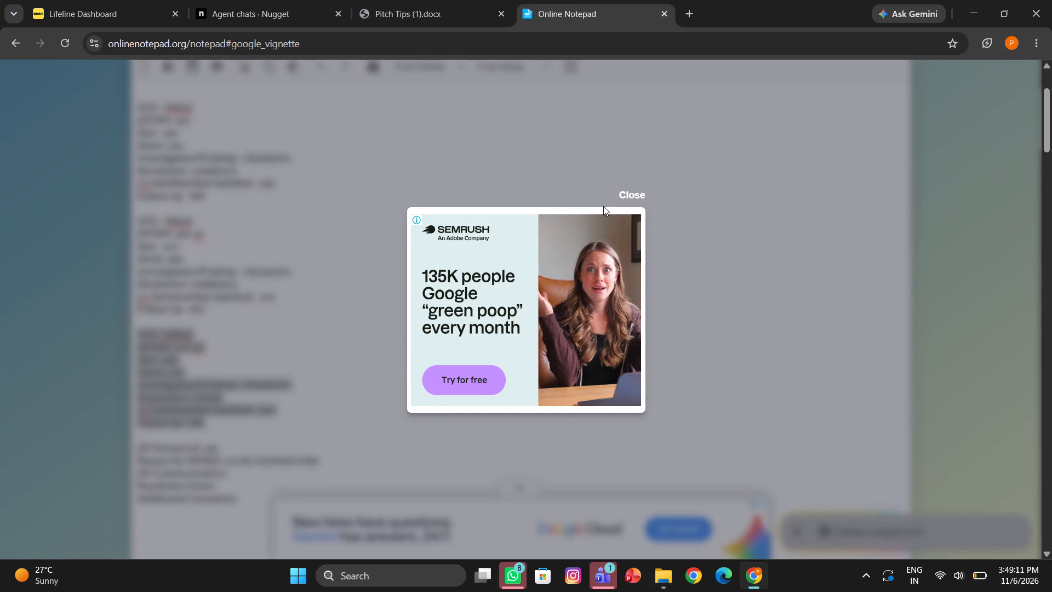
left_click(624, 189)
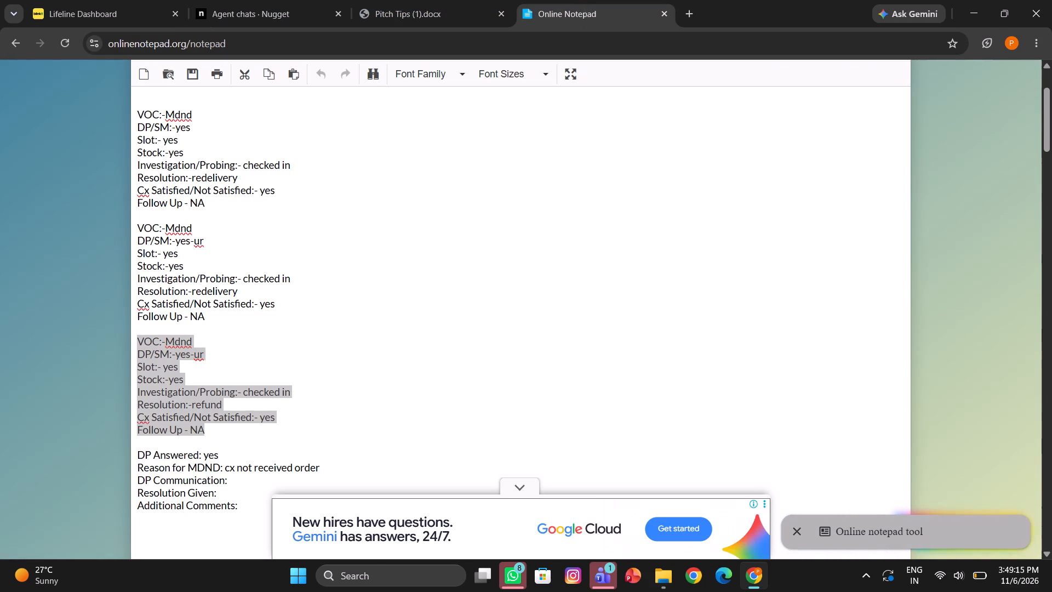
scroll(276, 332, "down", 1)
left_click(276, 332)
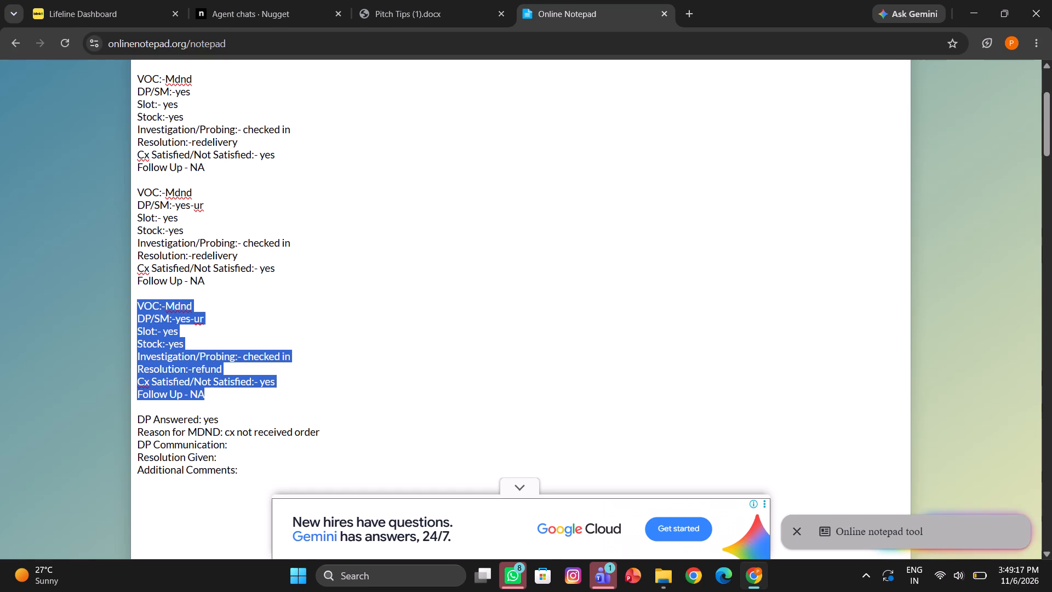
key("ctrl+c")
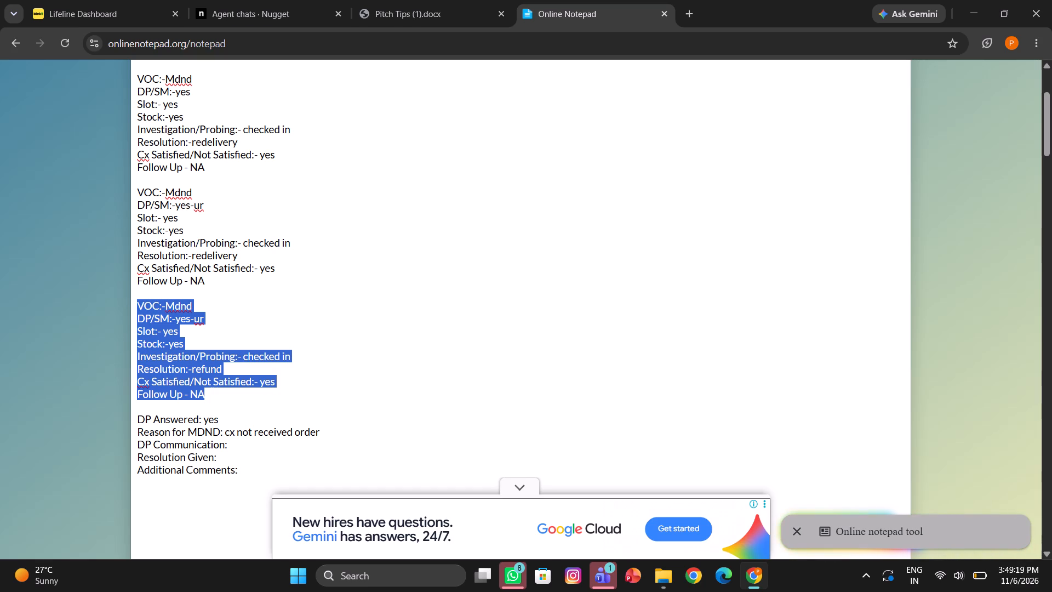
left_click(216, 1)
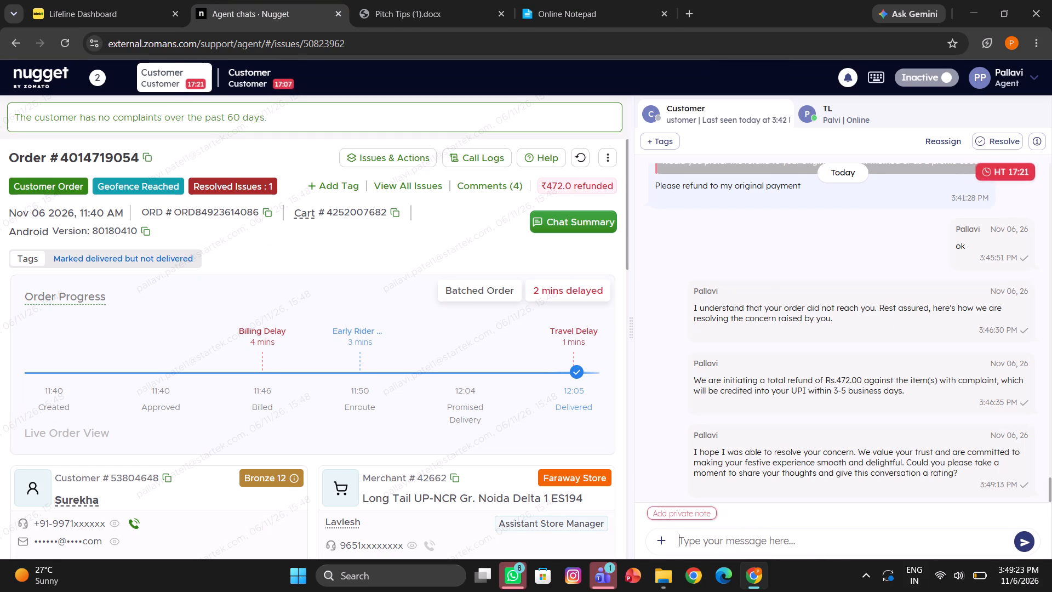
left_click(675, 509)
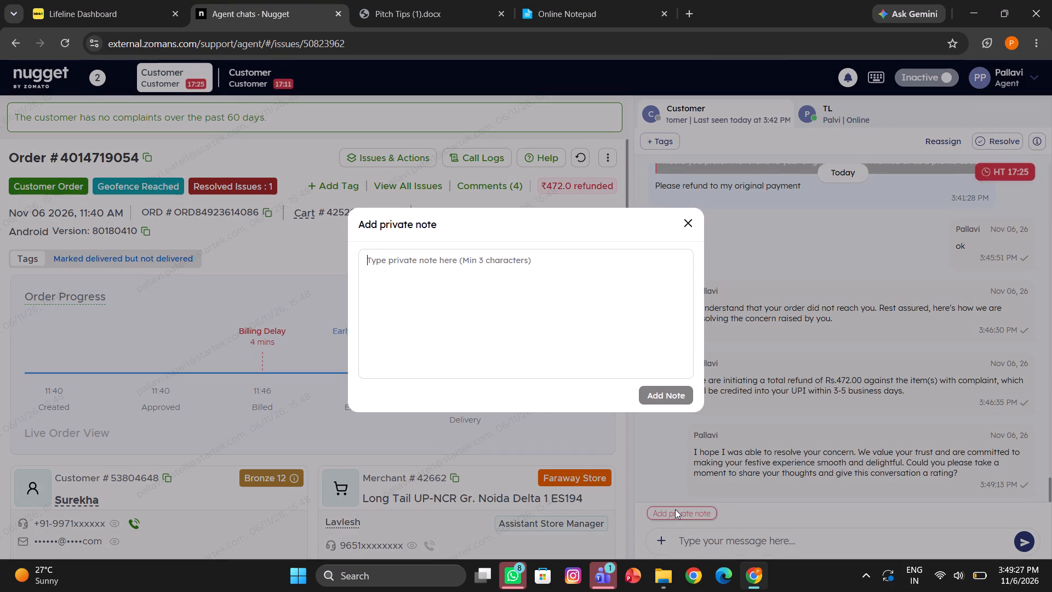
key("ctrl+v")
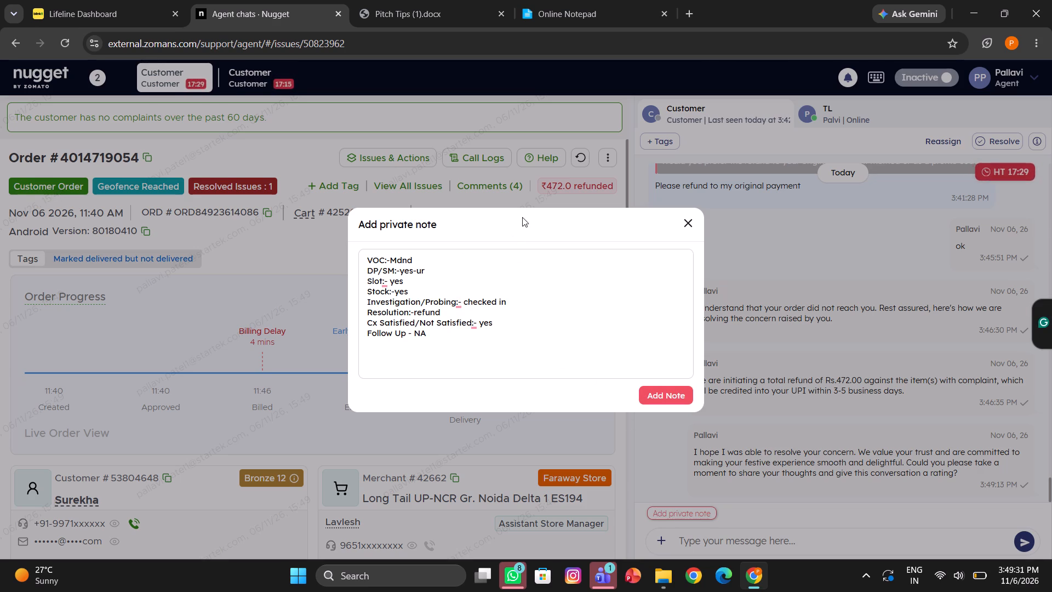
In the note draft, set DP/SM to yes and Stock to no, copy the full text, and clear and close the draft.
left_click(431, 275)
key("BackSpace")
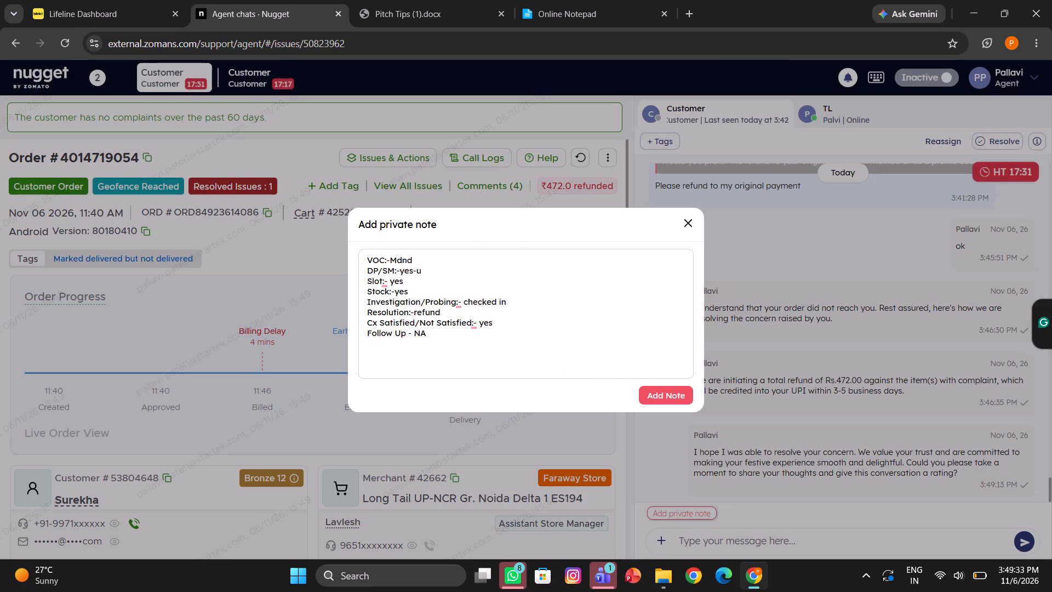
key("BackSpace")
key("BackSpace")
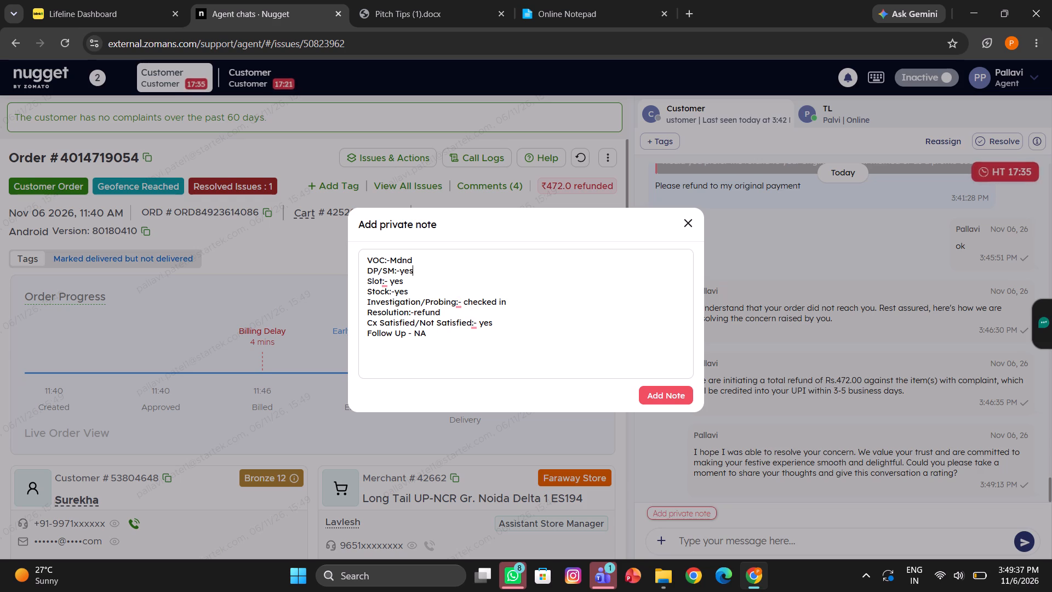
key("ctrl+a")
key("ctrl+c")
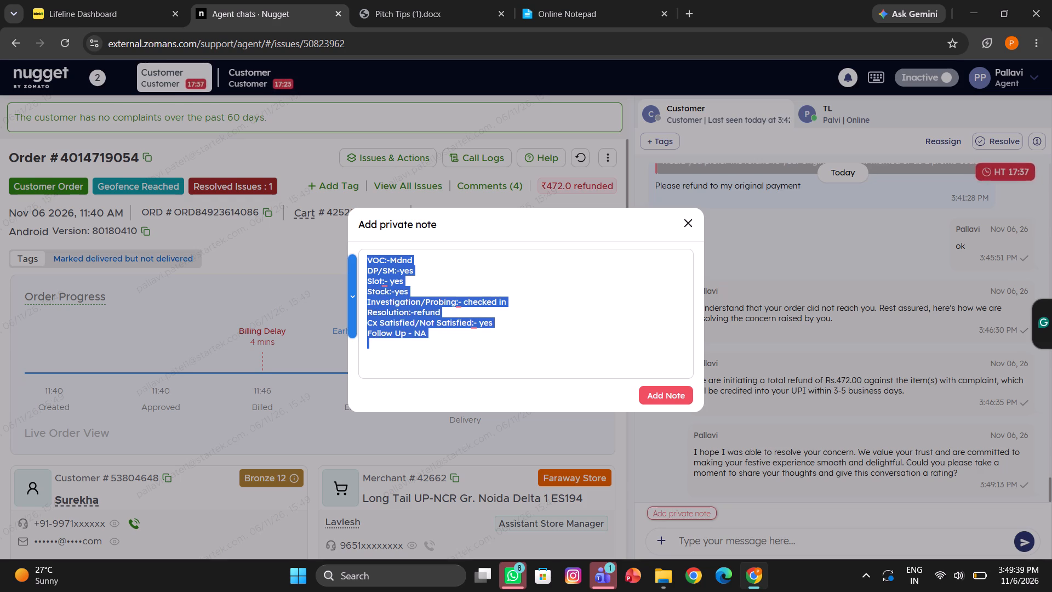
left_click(422, 288)
key("BackSpace")
key("BackSpace")
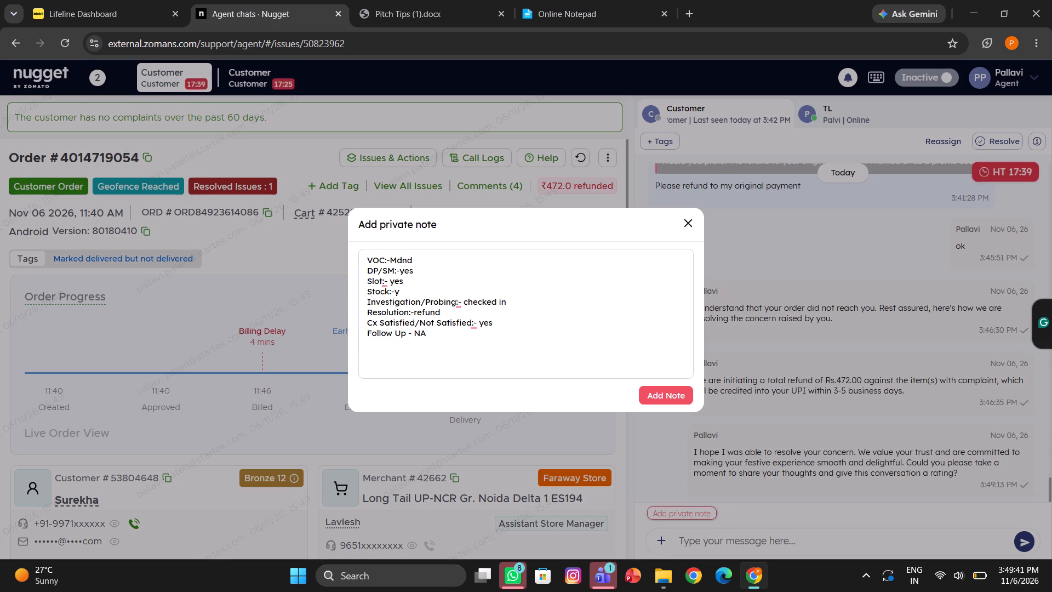
key("BackSpace")
type("no")
key("ctrl+a")
key("ctrl+c")
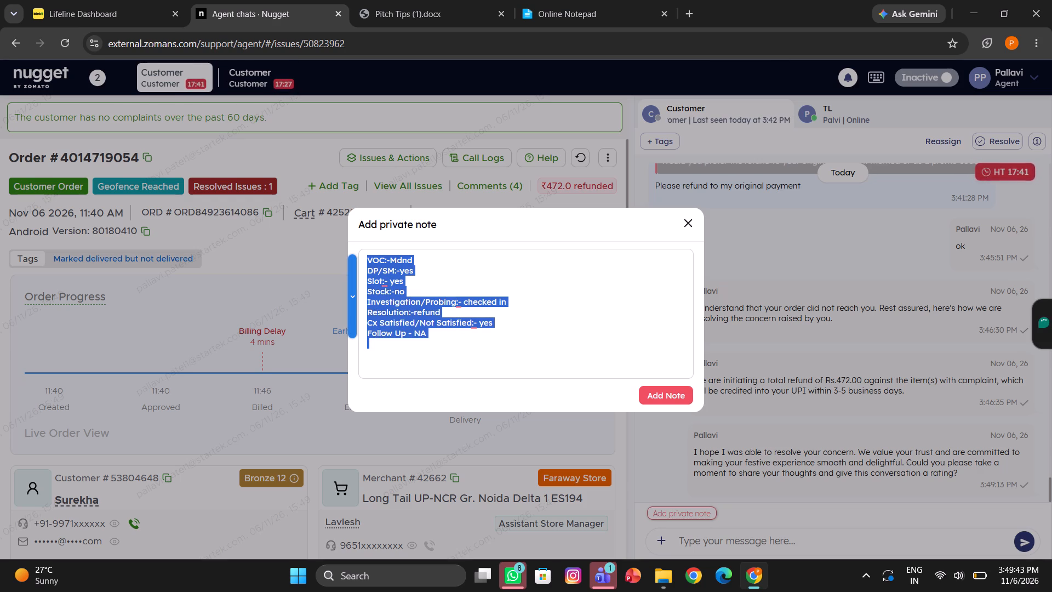
key("BackSpace")
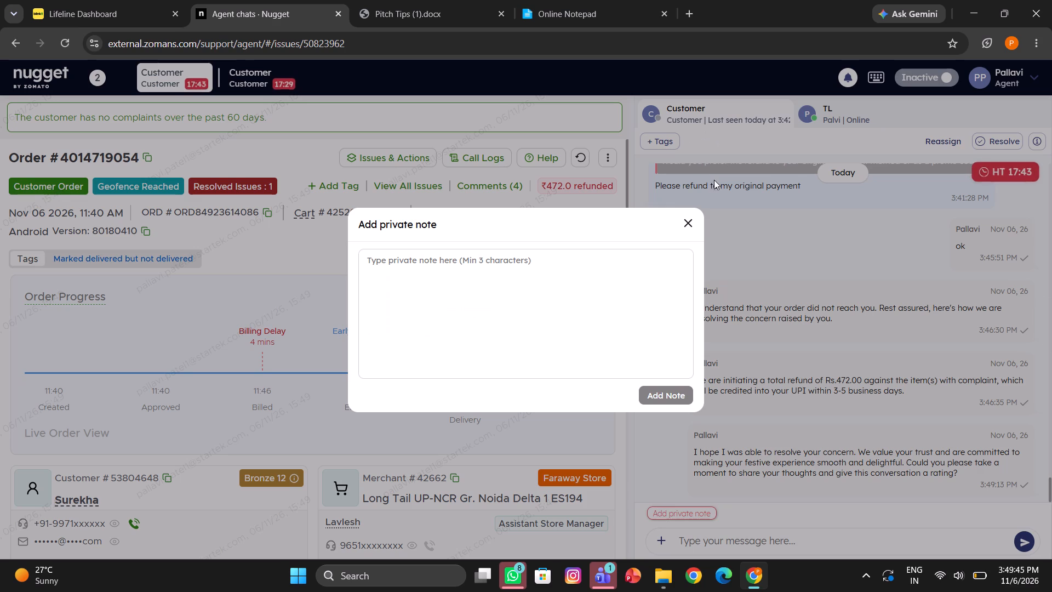
left_click(687, 222)
Add the copied Mdnd refund summary as a comment on the ₹472 order.
scroll(289, 344, "down", 1)
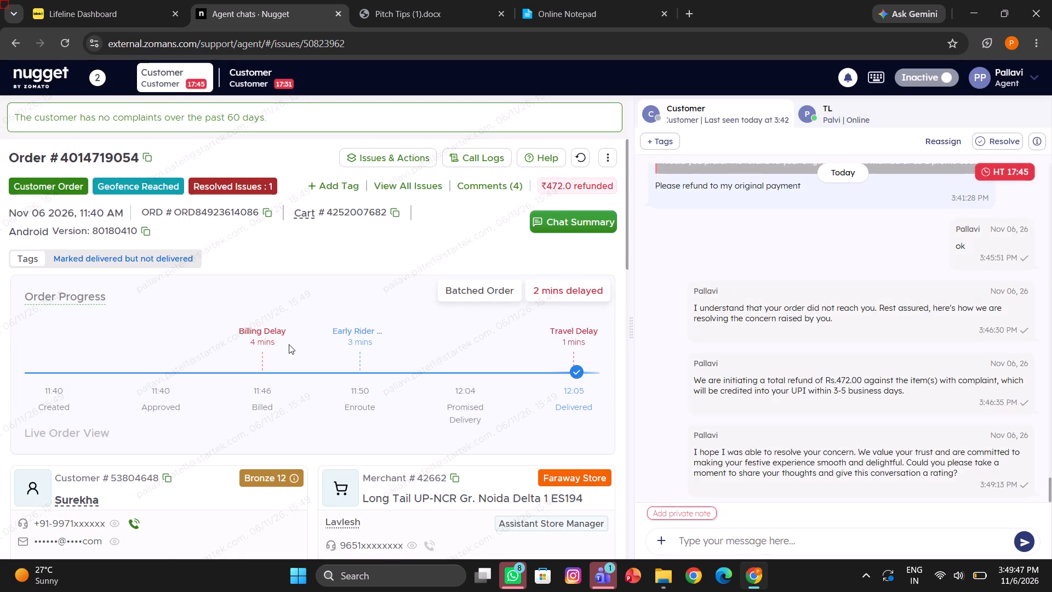
scroll(289, 344, "down", 6)
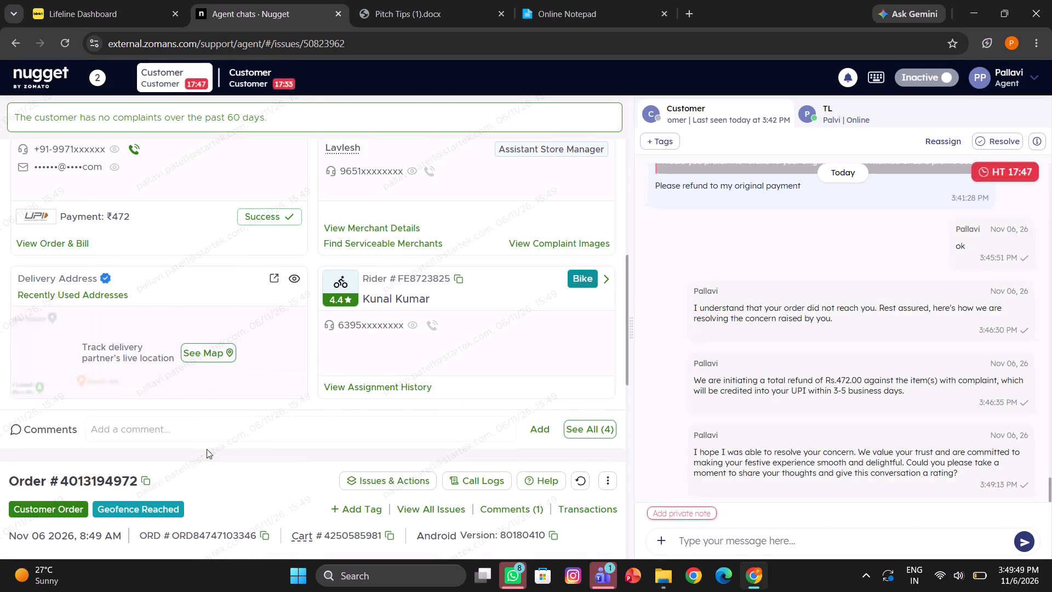
left_click(240, 418)
key("ctrl+v")
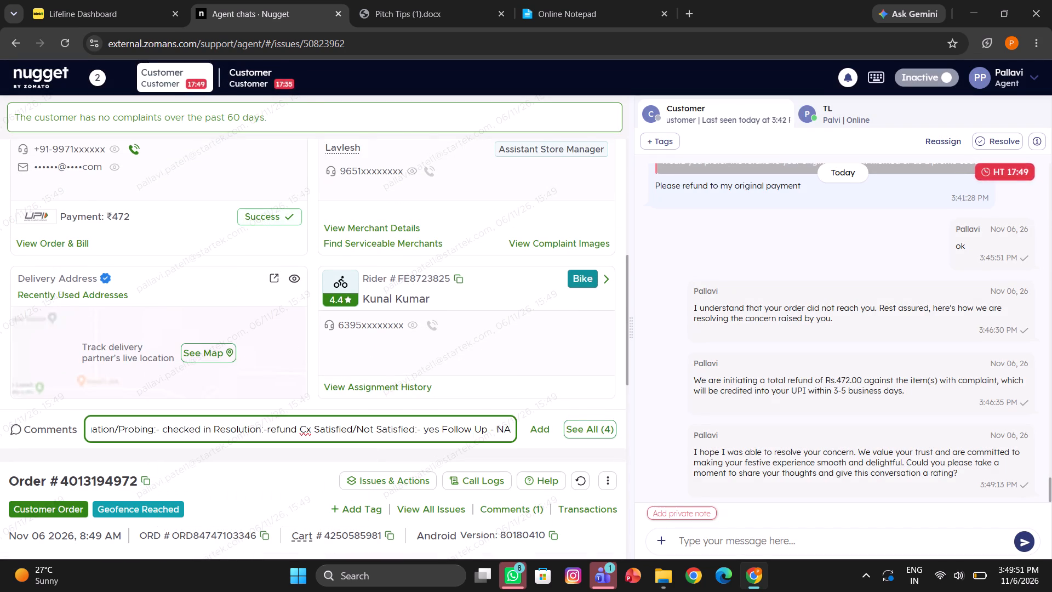
key("Return")
Copy the DP Answered/Reason for MDND template from Online Notepad into a new private note on the ₹472 order's chat.
scroll(828, 365, "down", 1)
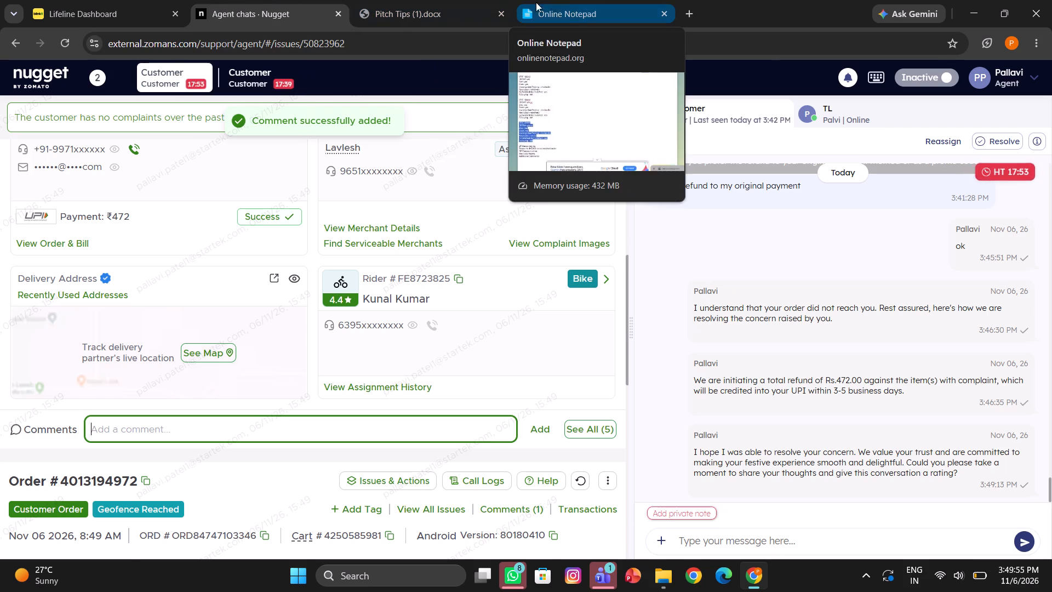
left_click(563, 0)
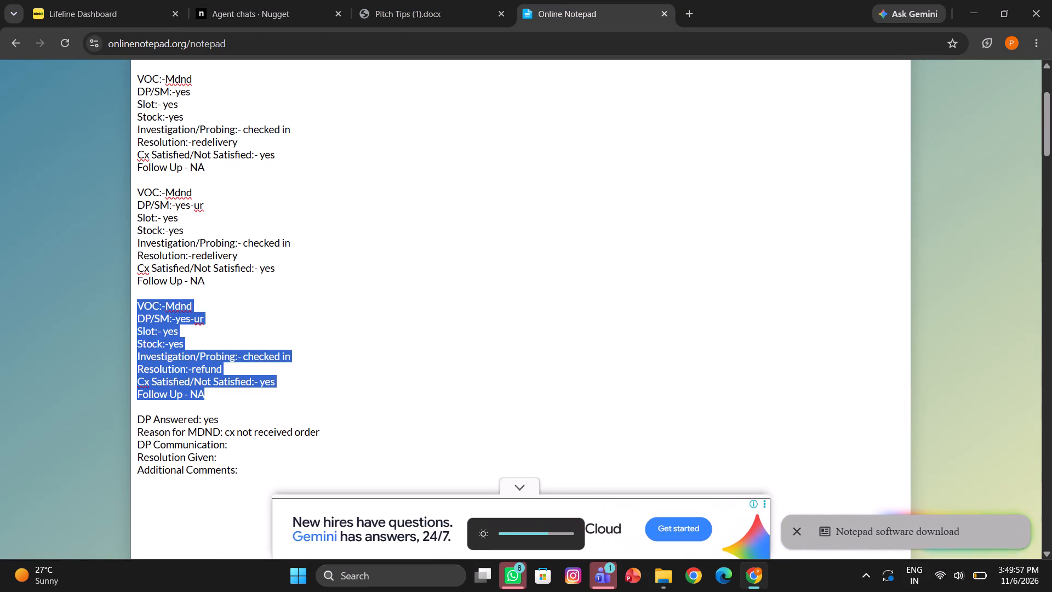
scroll(305, 276, "down", 1)
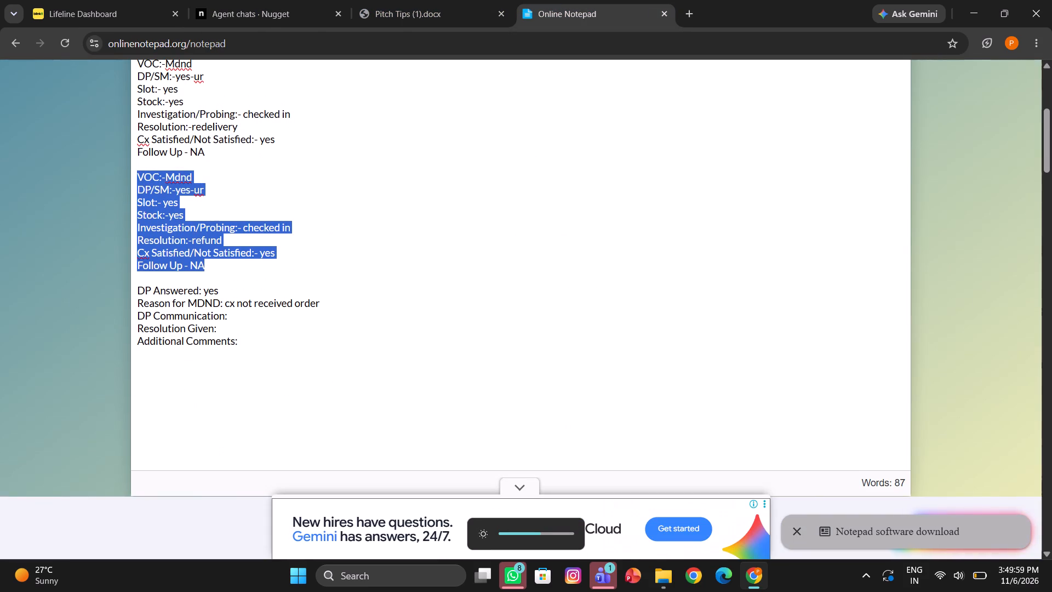
left_click_drag(246, 343, 142, 294)
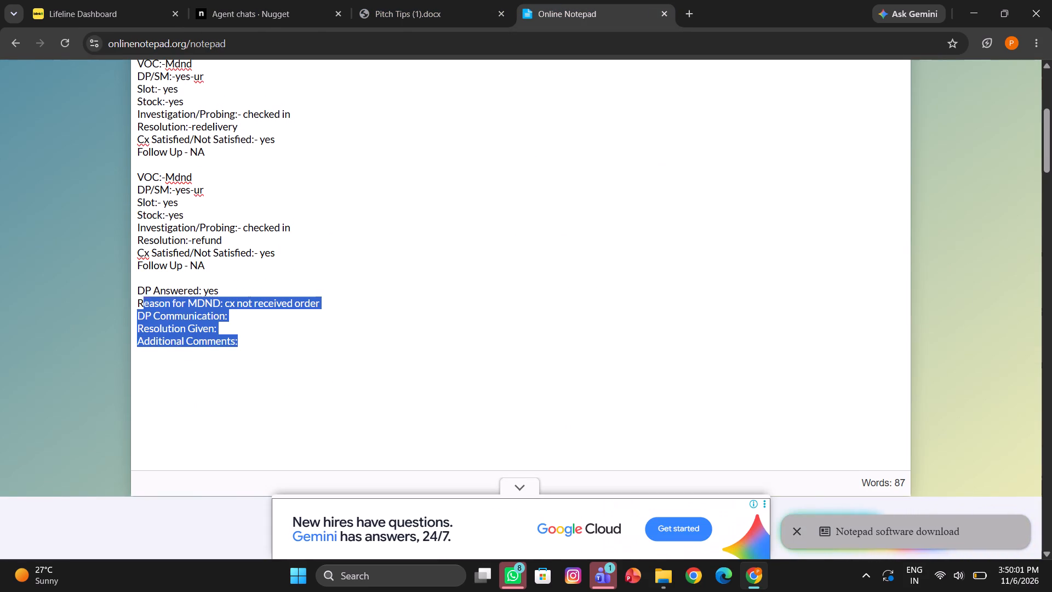
left_click_drag(142, 294, 127, 288)
key("ctrl+c")
left_click(201, 0)
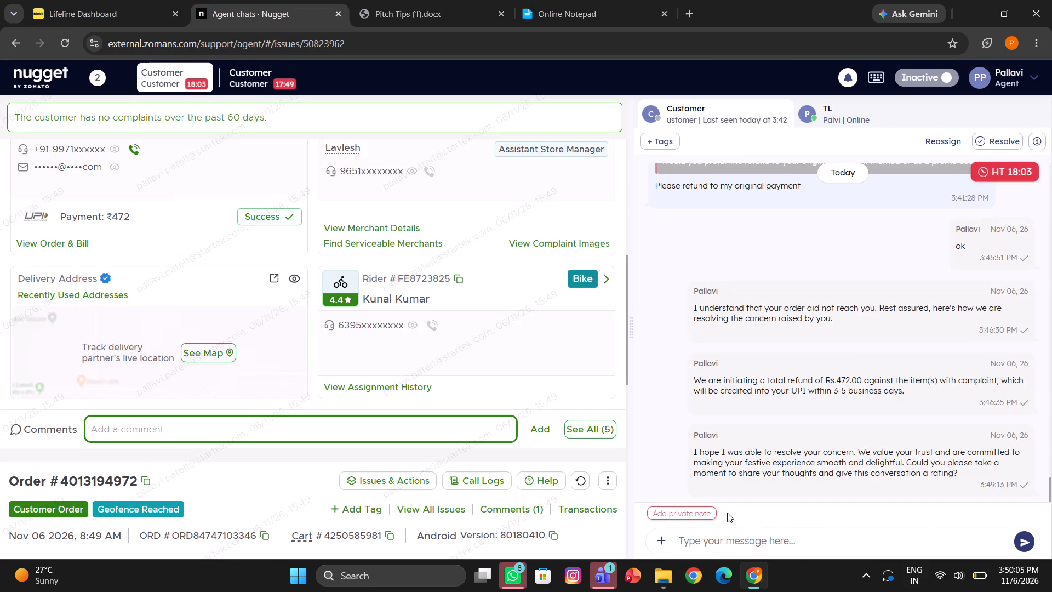
left_click(707, 515)
key("ctrl+v")
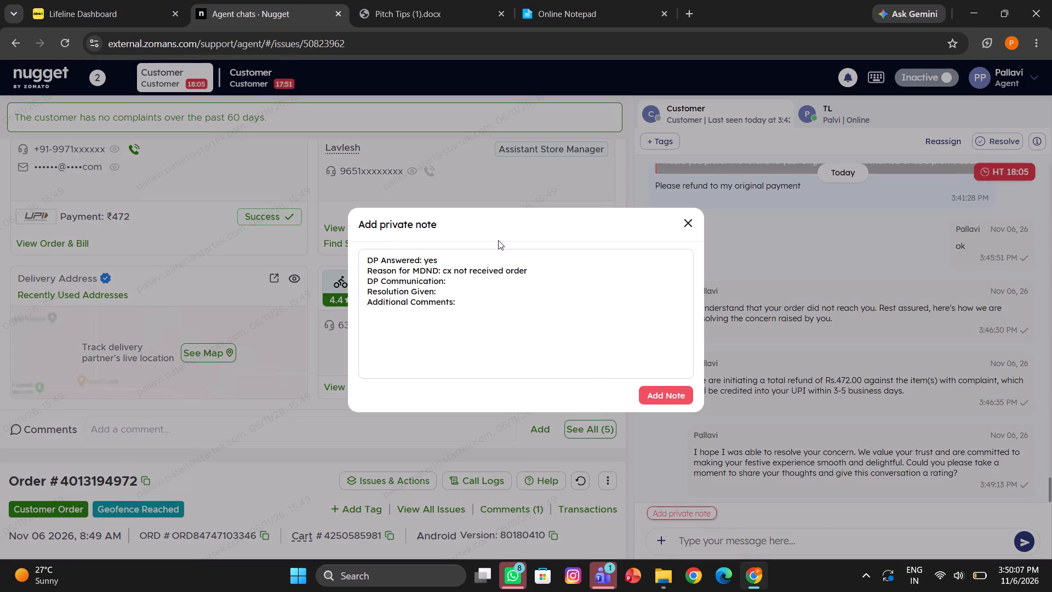
Fill the note's DP Communication line with "dp said item was not at store".
left_click(458, 280)
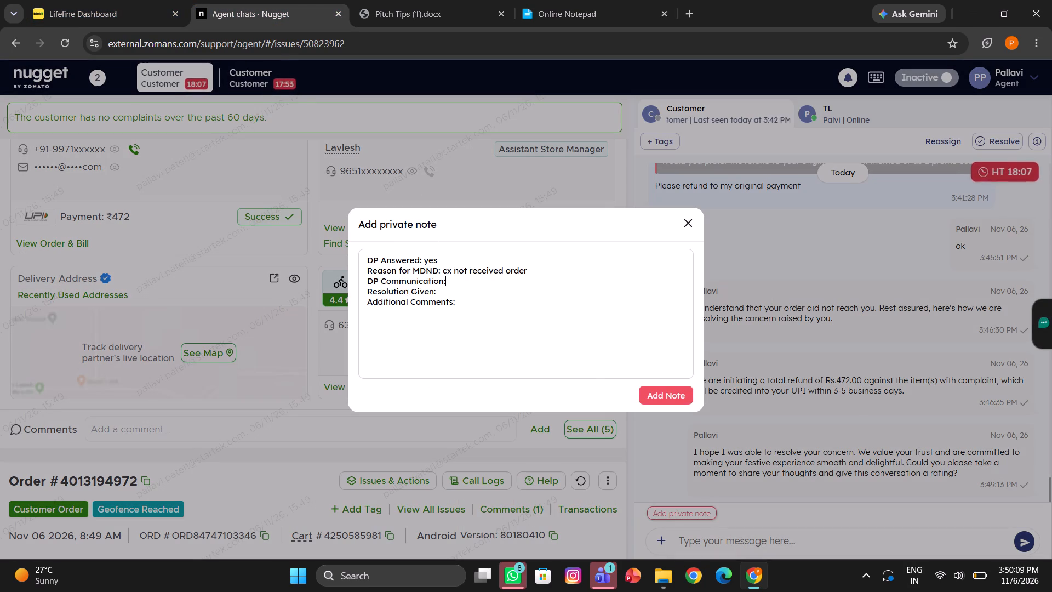
left_click(458, 280)
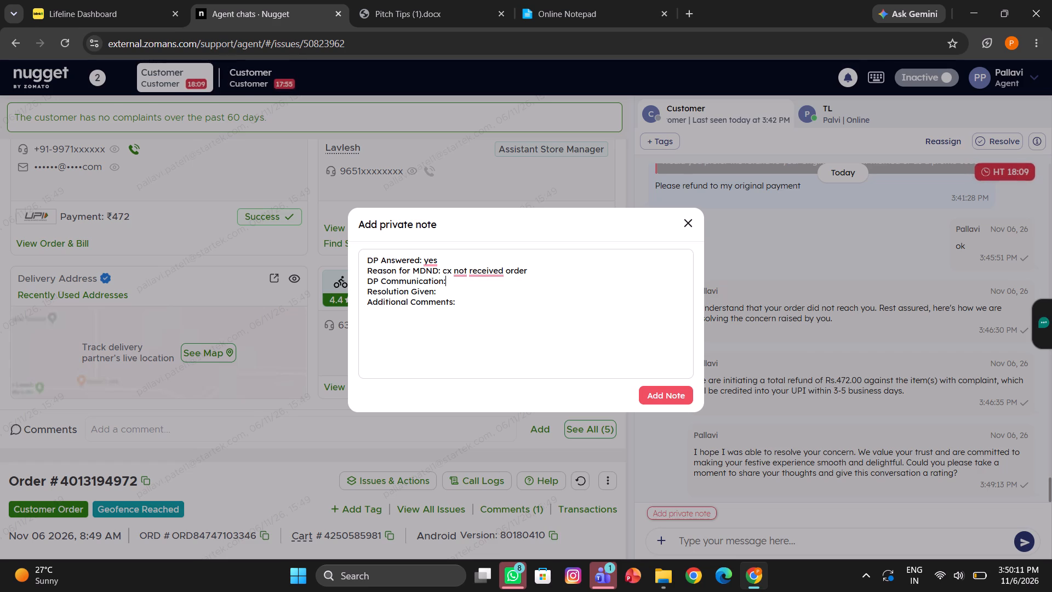
type("dp said hed")
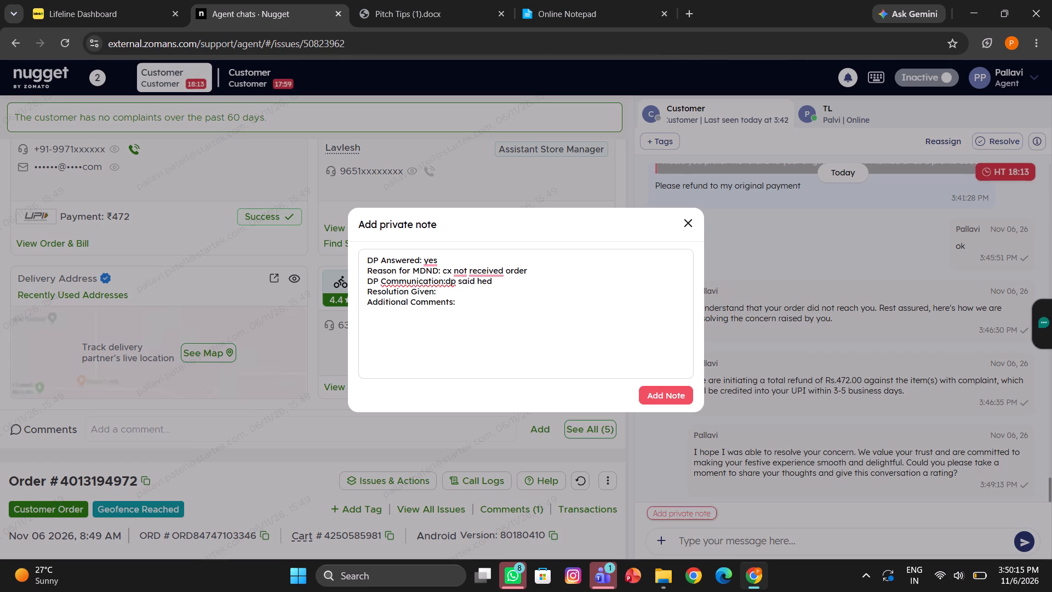
key("e")
key("BackSpace")
key("BackSpace")
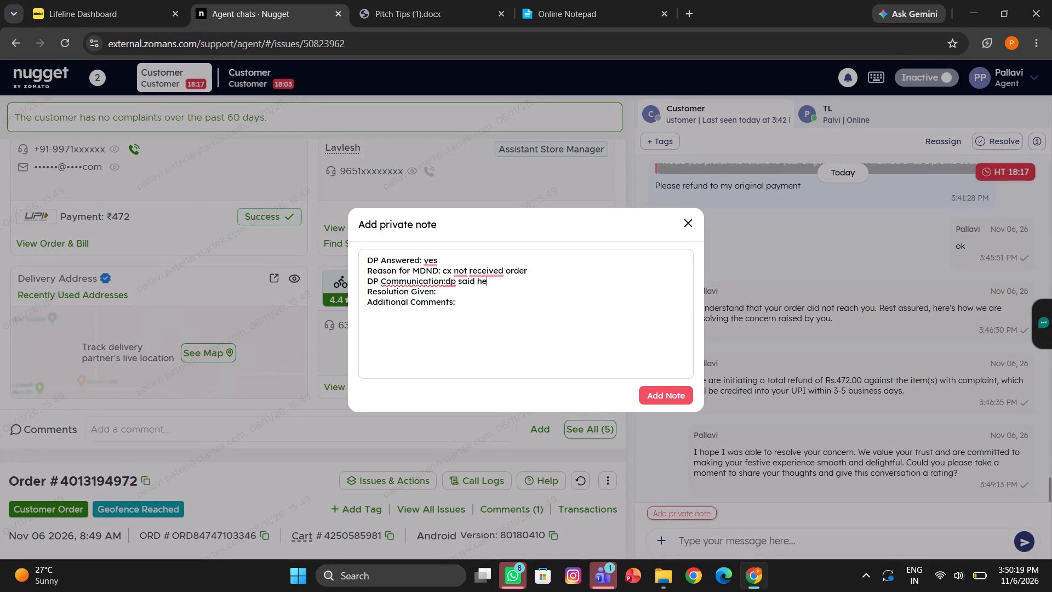
key("BackSpace")
key("BackSpace")
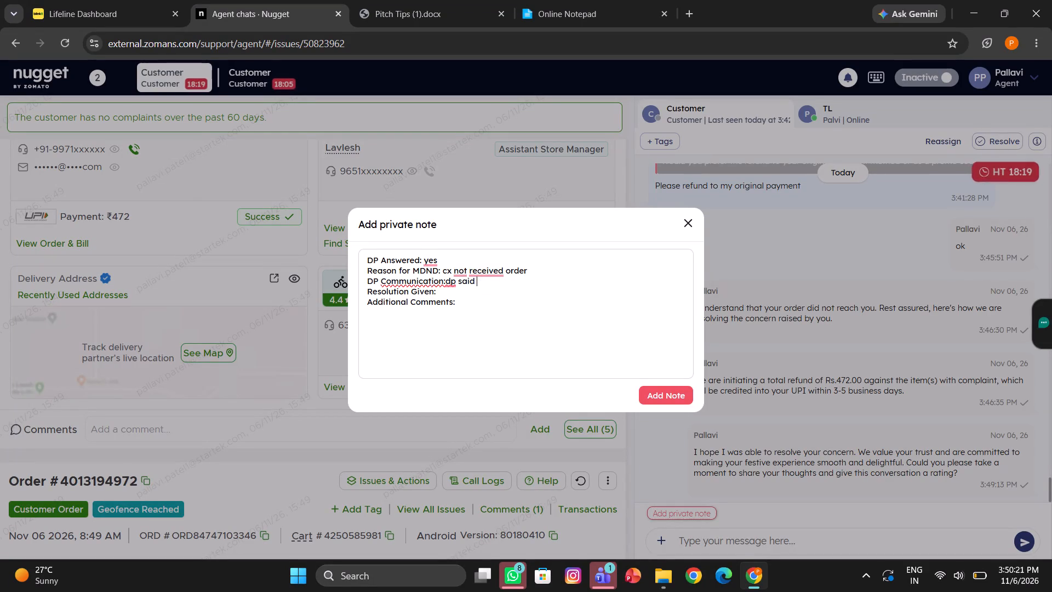
key("space")
type("item was not at store")
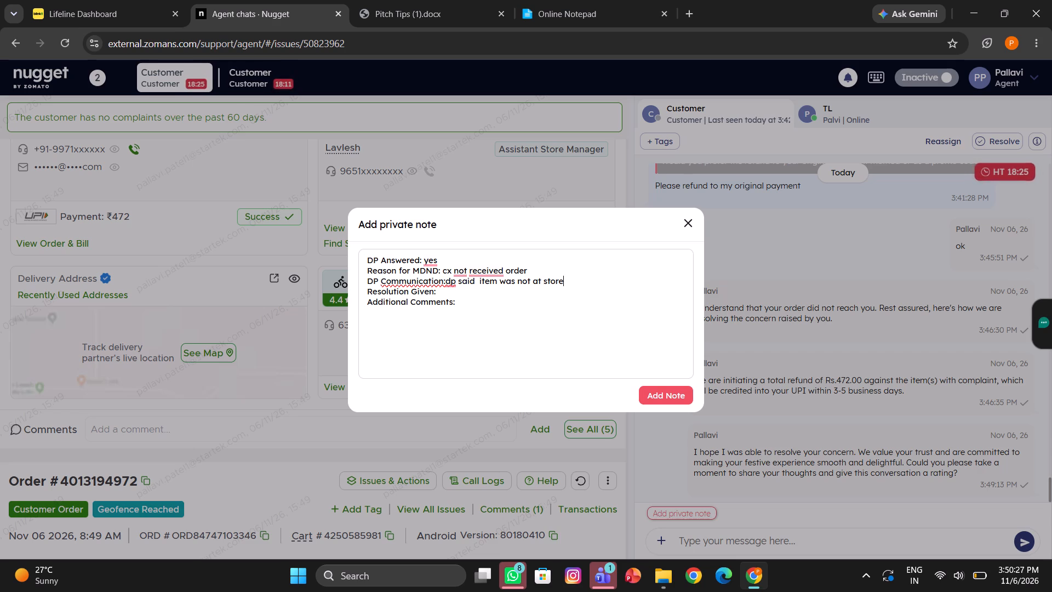
Set Resolution Given to "refund" and add the private note to the ₹472 order's chat.
left_click(465, 297)
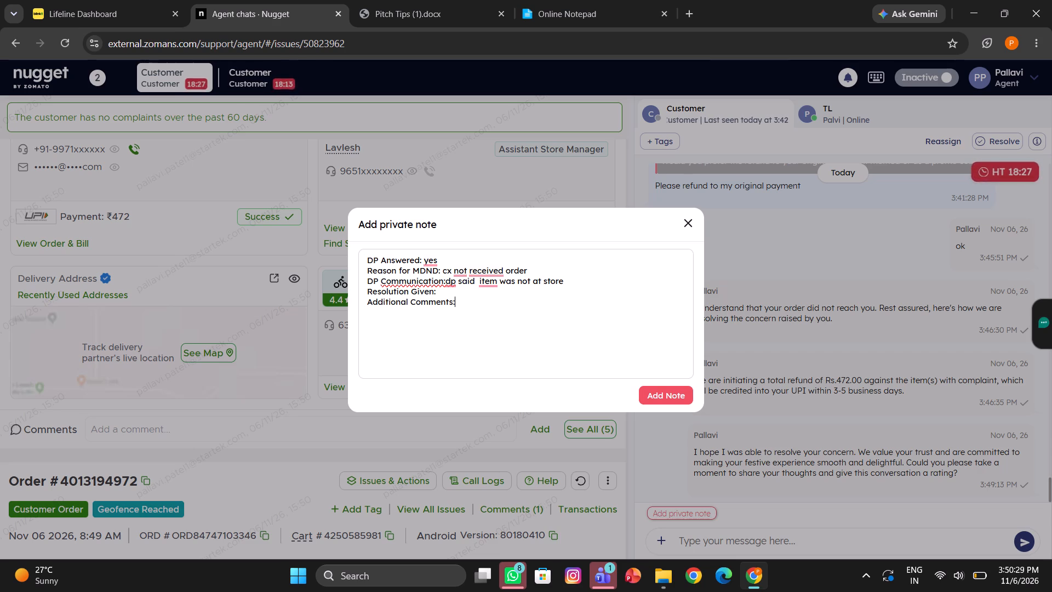
left_click(451, 293)
key("space")
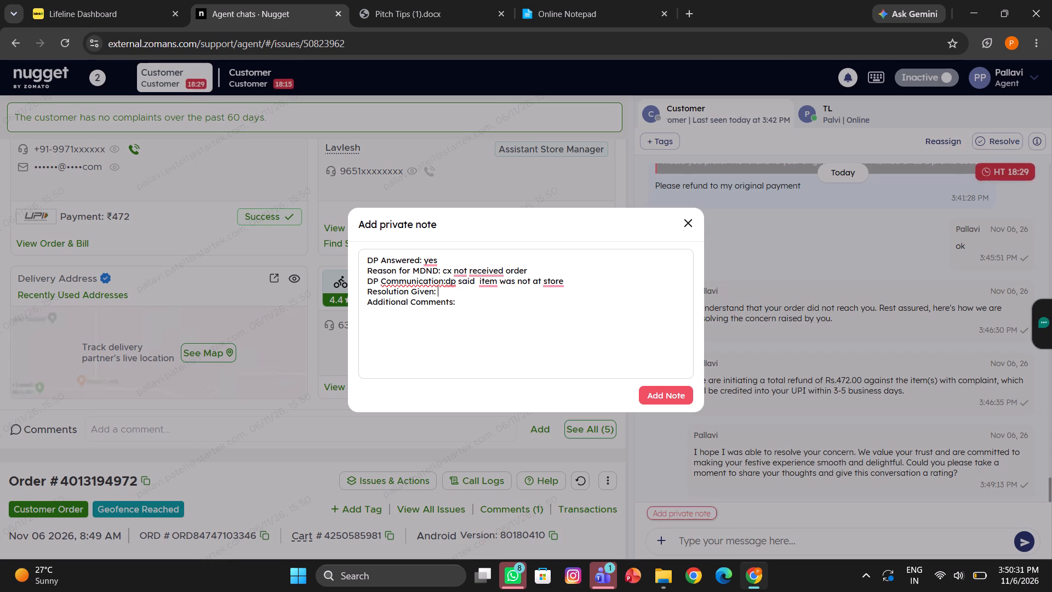
type("refy")
key("BackSpace")
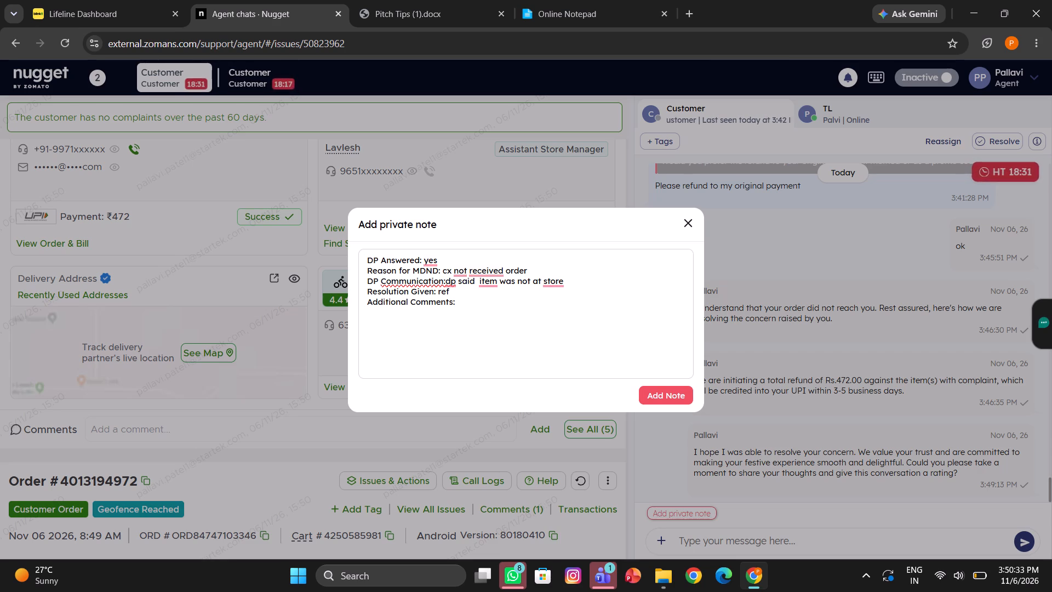
type("und")
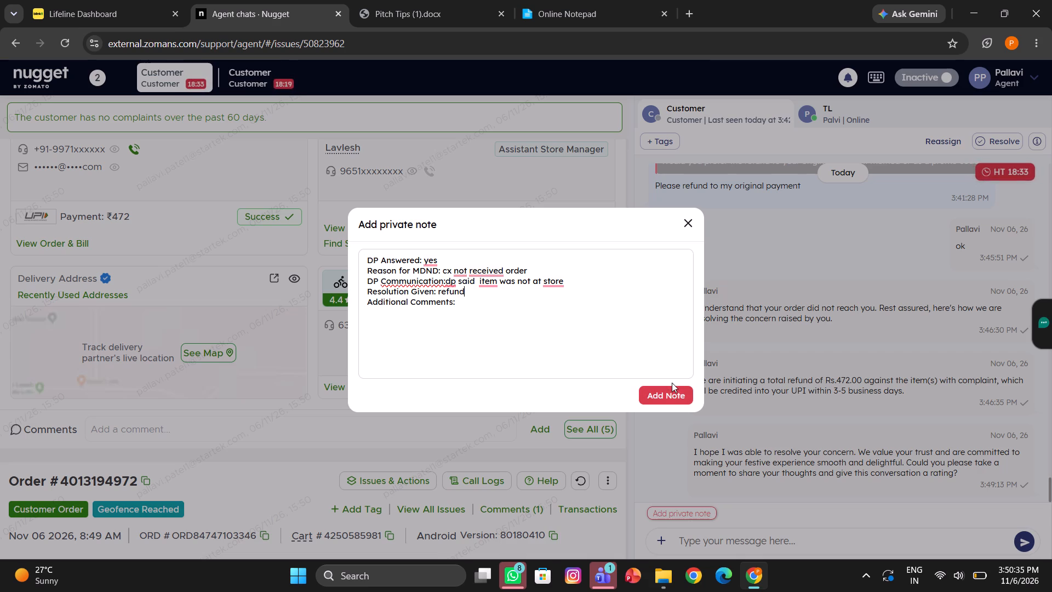
left_click(668, 393)
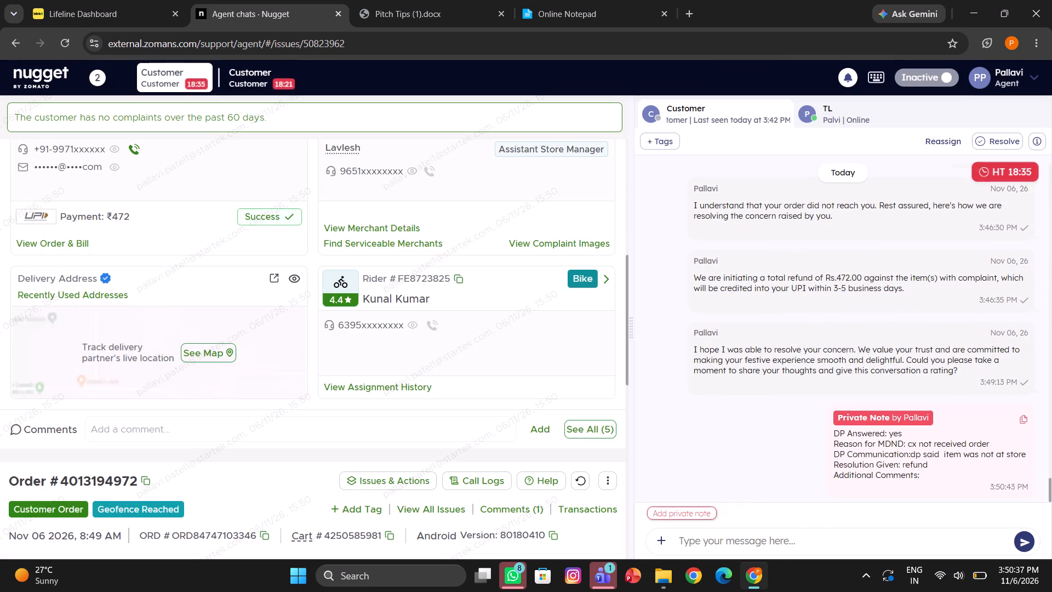
Send the closing canned response thanking the customer for choosing Blinkit with Happy Dhanteras wishes.
left_click(756, 548)
type("/clo")
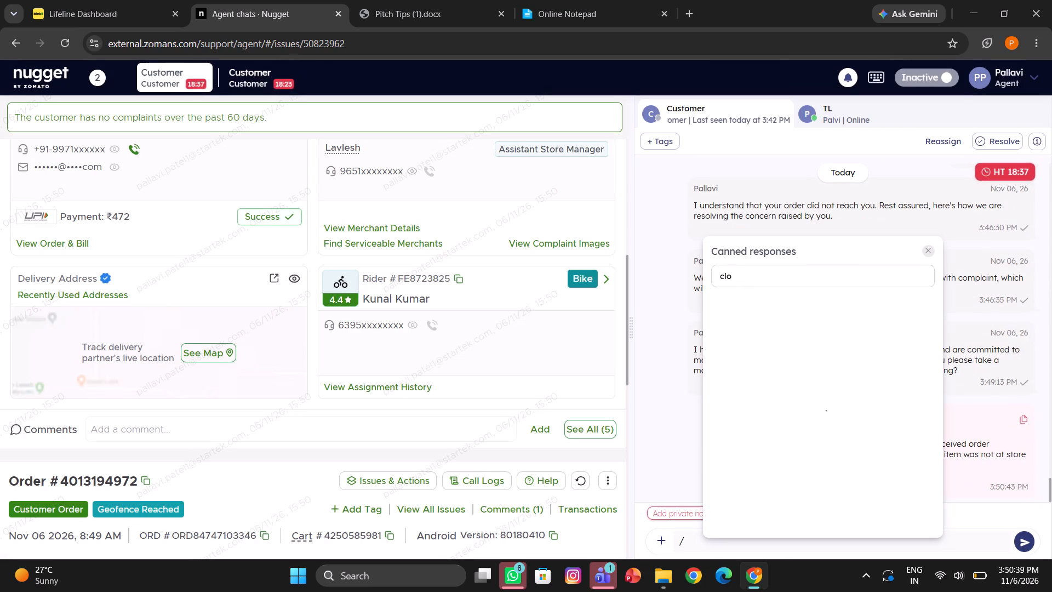
left_click(844, 310)
key("Return")
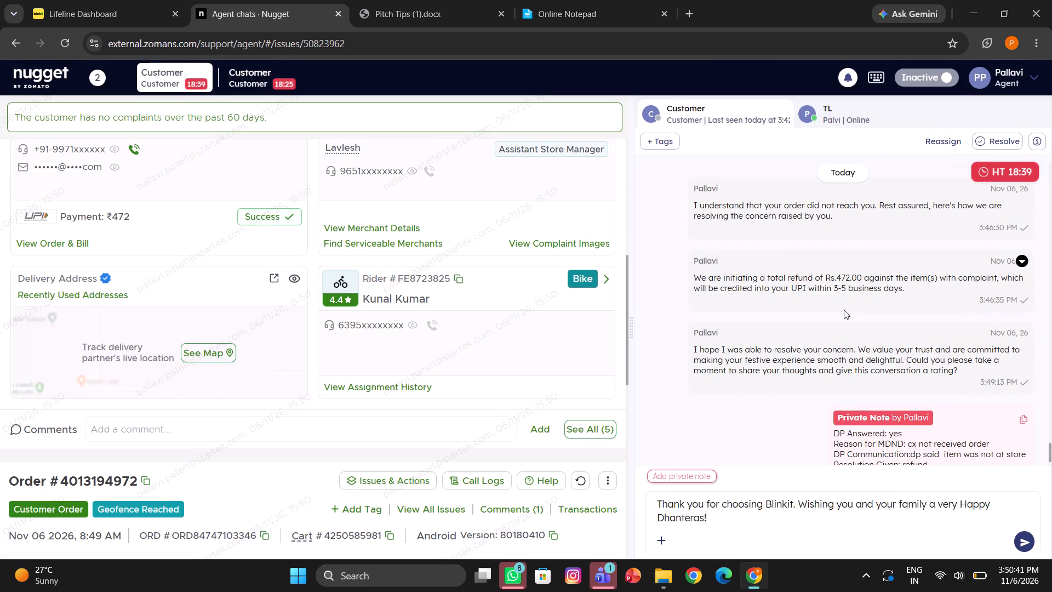
Resolve the ₹472 order's chat with the MDND – Resolved disposition tag.
left_click(1003, 140)
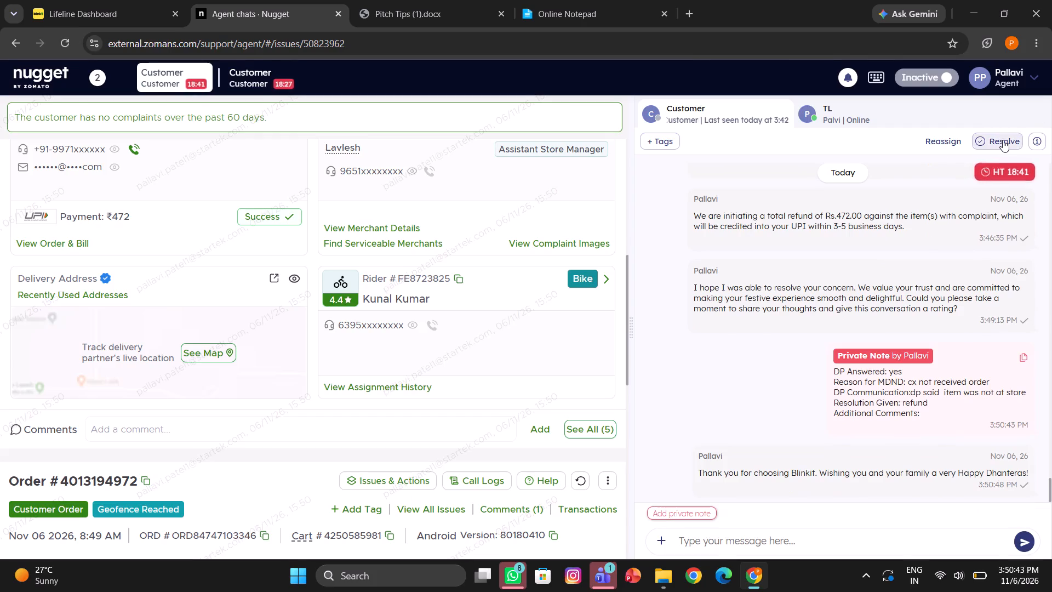
type("mdnd")
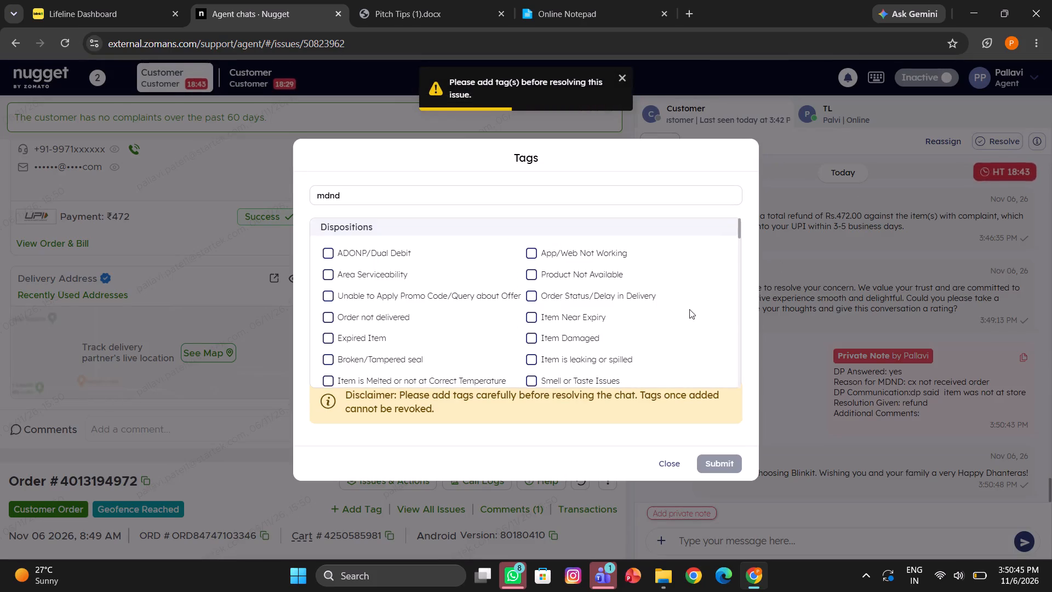
left_click(434, 271)
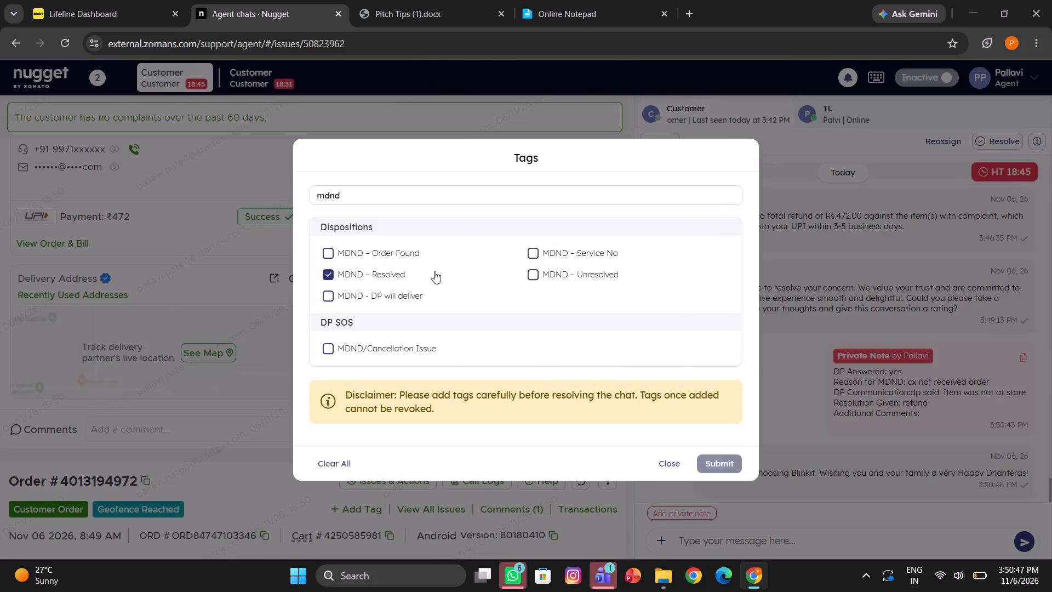
left_click(718, 459)
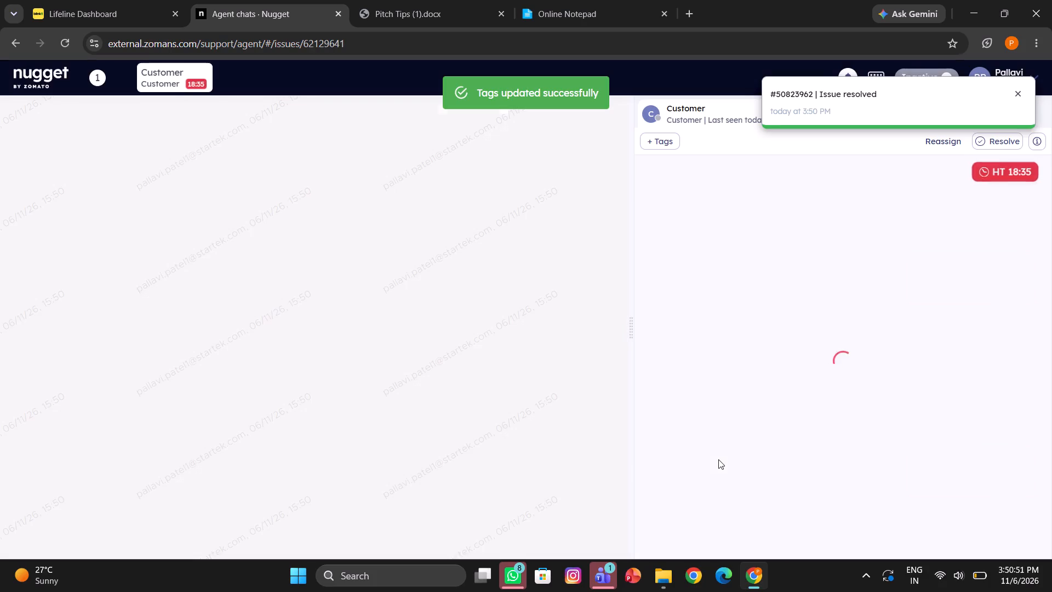
Send the Rate us/Service no canned response in the ₹271 order's chat.
scroll(798, 422, "down", 2)
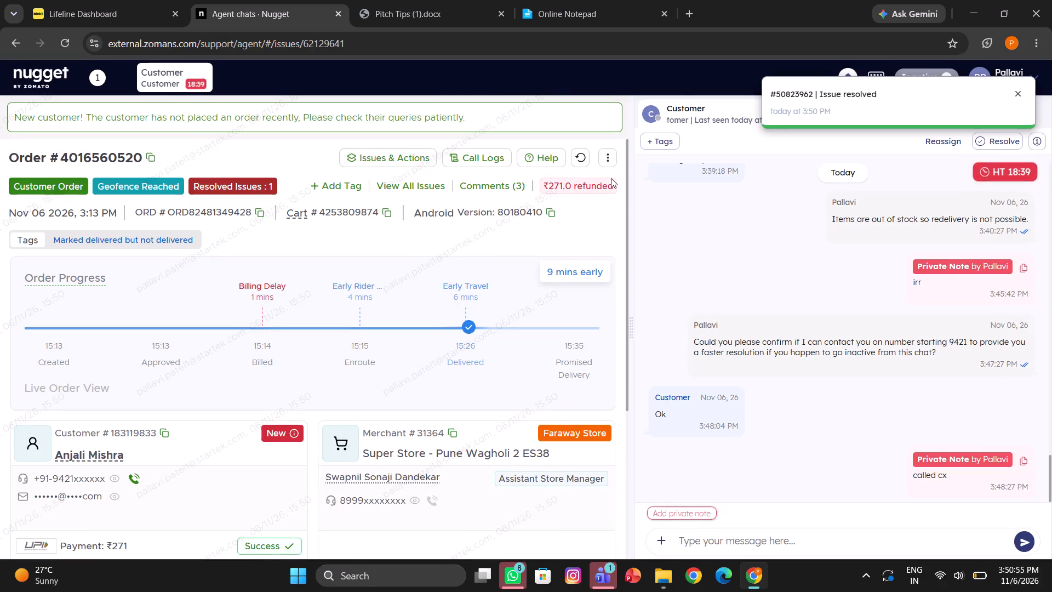
scroll(265, 331, "down", 1)
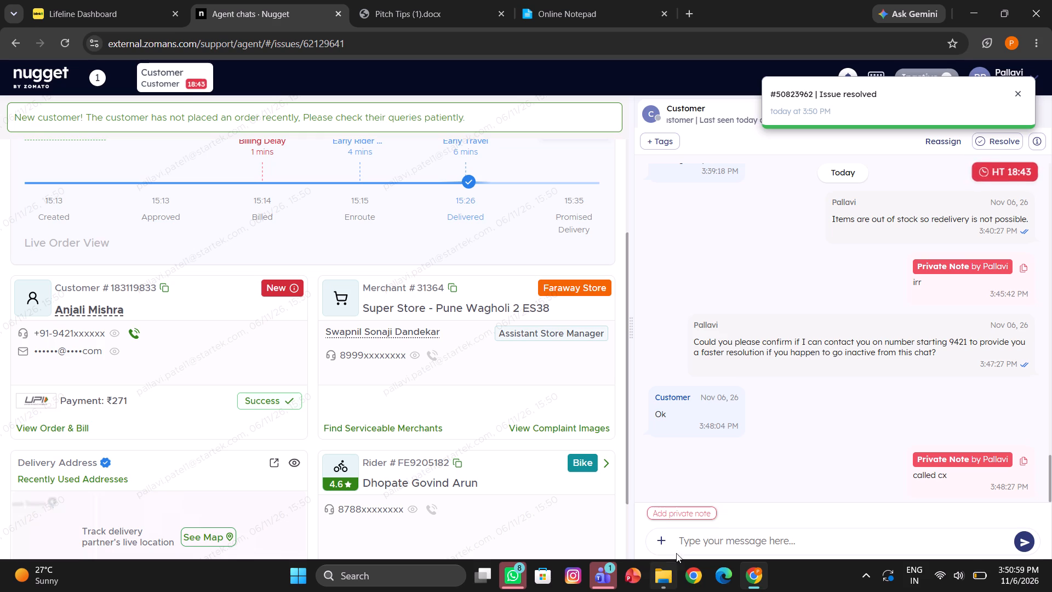
left_click(699, 535)
type("/ra")
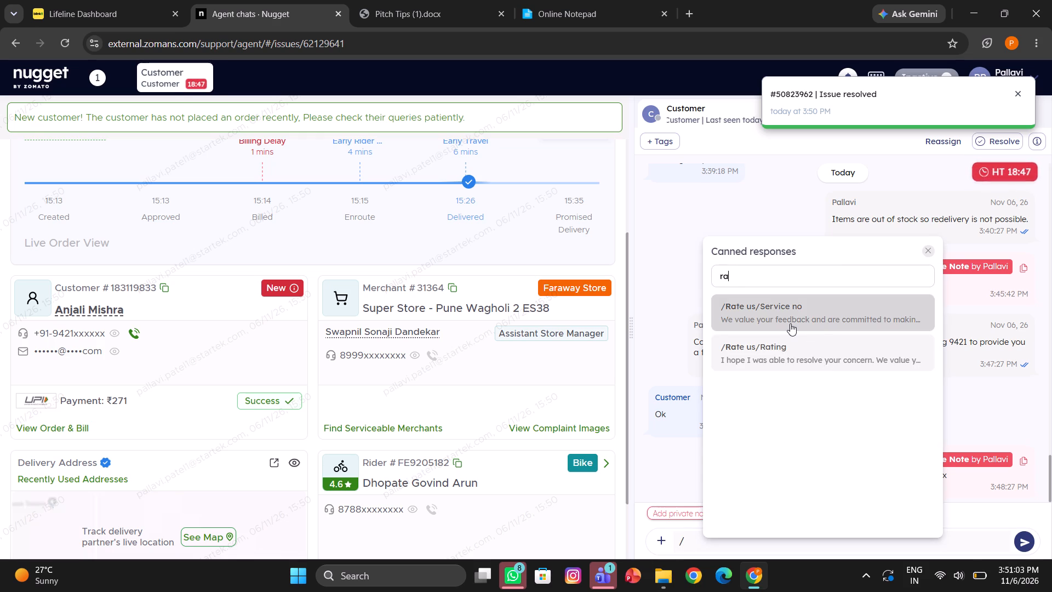
left_click(786, 321)
key("Return")
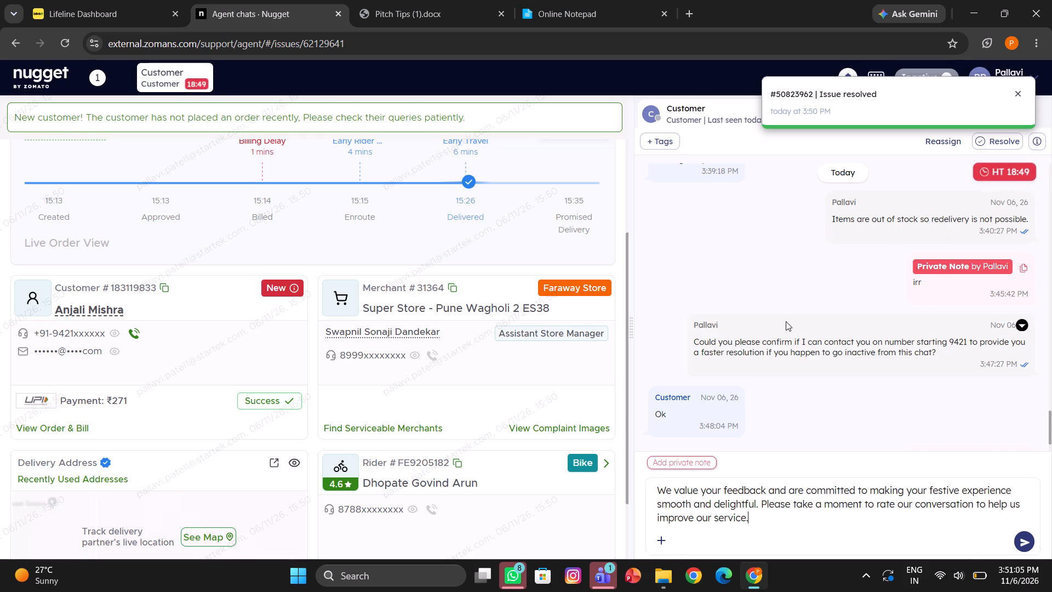
key("Return")
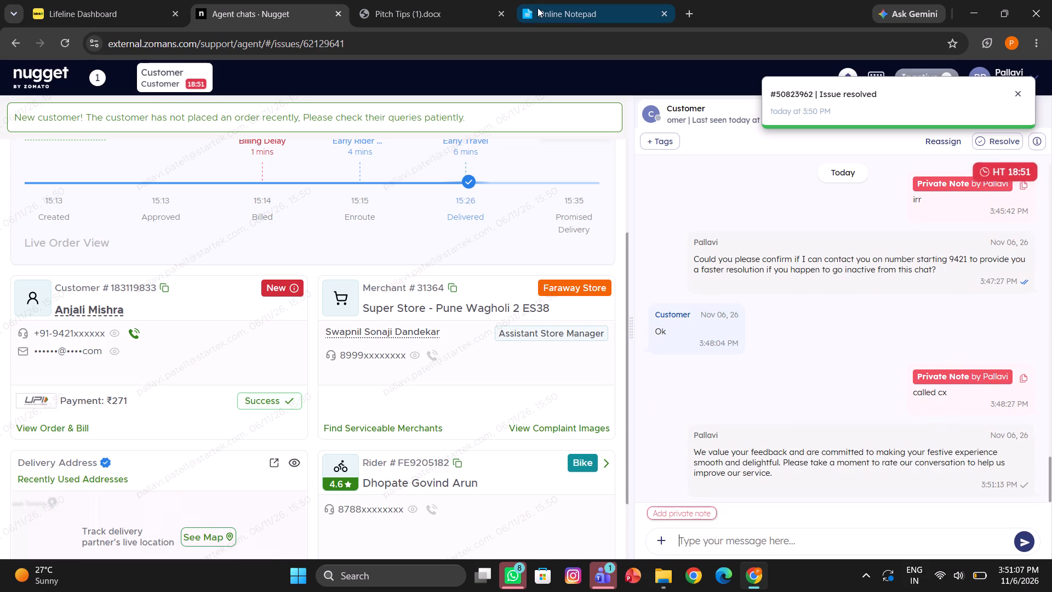
Copy the DP Answered/Reason for MDND template from Online Notepad into a new private note on the ₹271 order's chat.
left_click(538, 8)
key("ctrl+c")
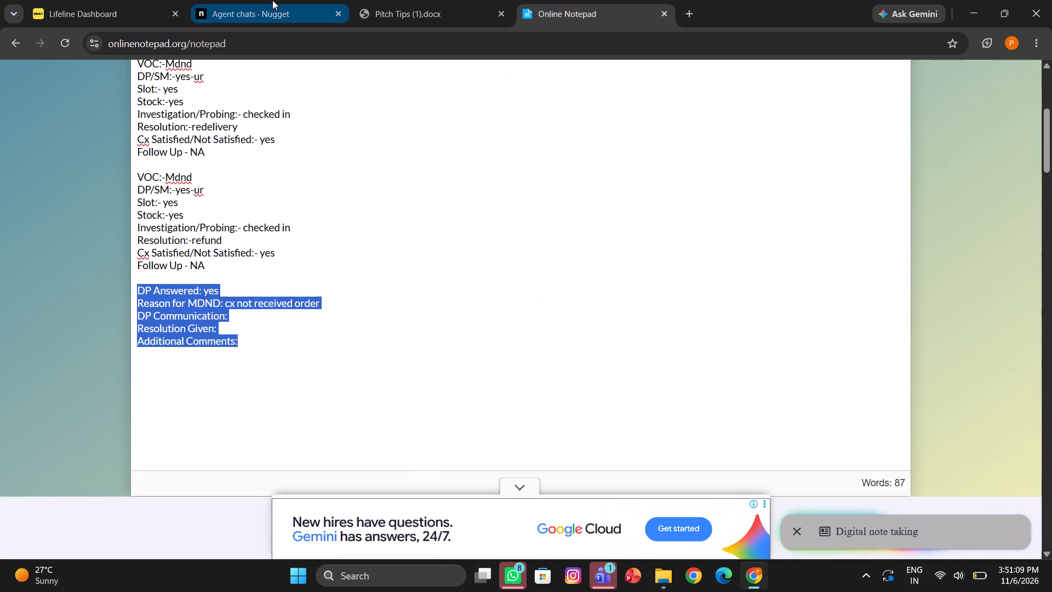
left_click(270, 0)
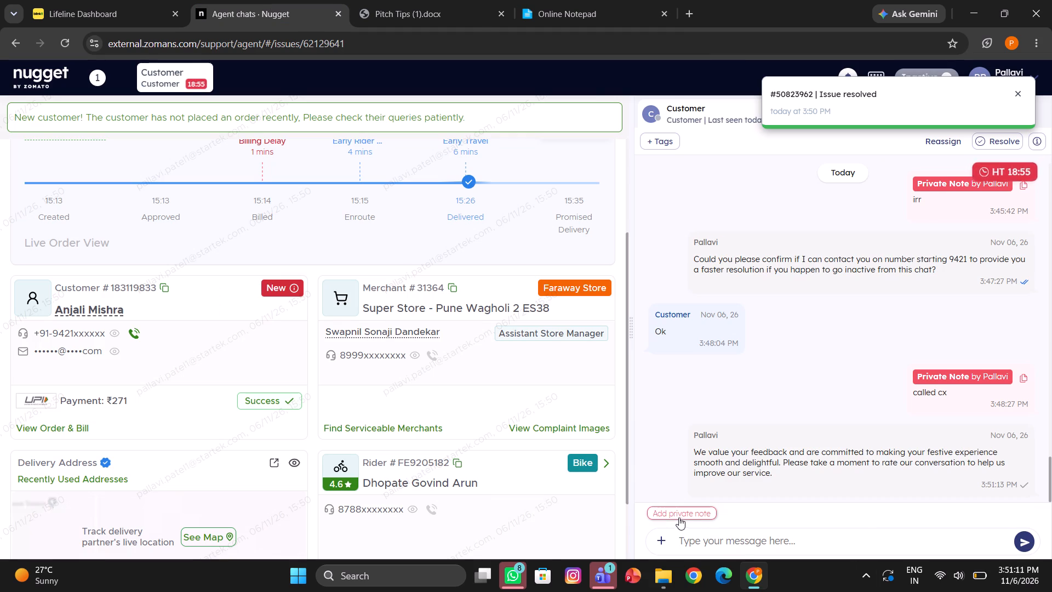
left_click(679, 514)
key("ctrl+b")
key("ctrl+v")
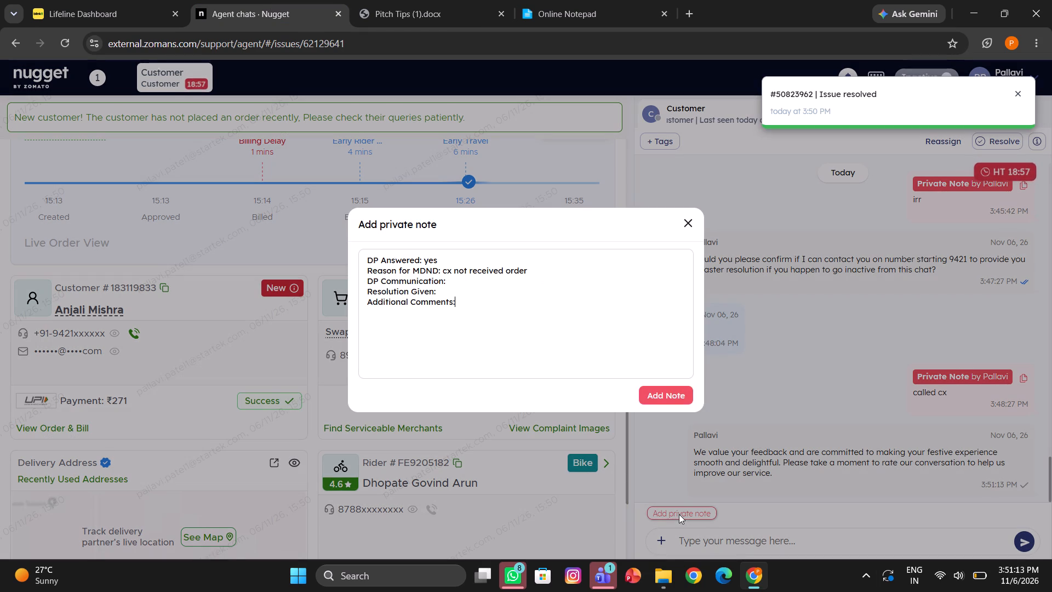
Complete the private note with DP Answered: no, DP Communication: no and Resolution Given: refund, and add it to the chat.
left_click(444, 256)
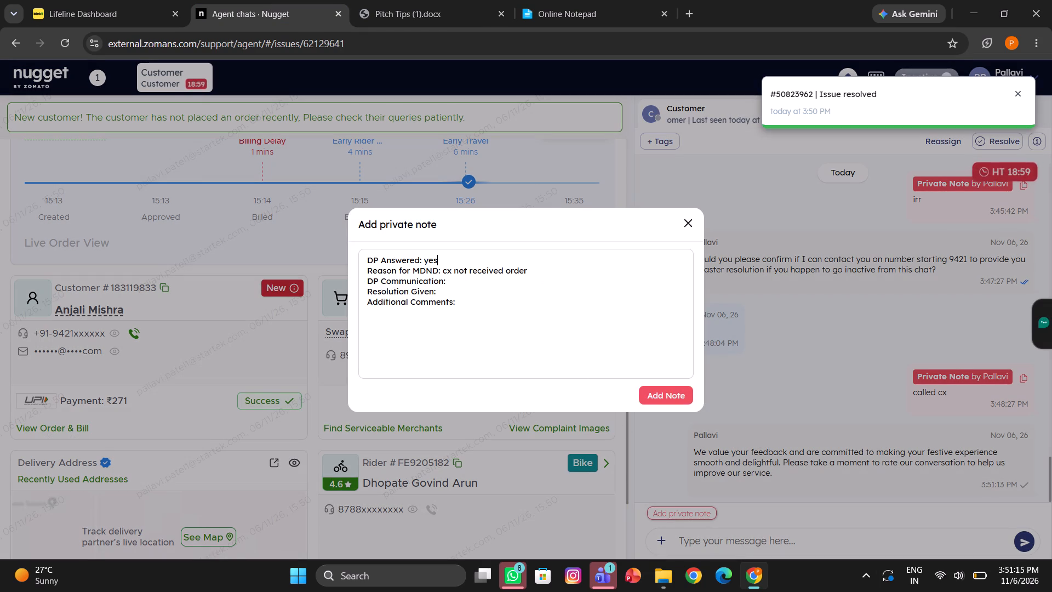
key("BackSpace")
key("BackSpace")
key("BackSpace")
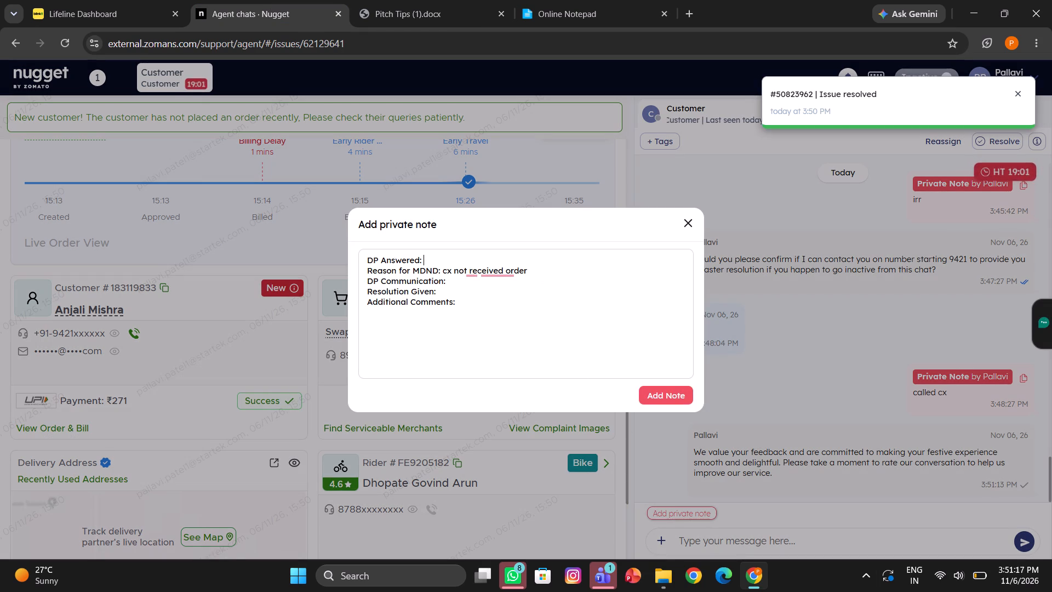
type("no")
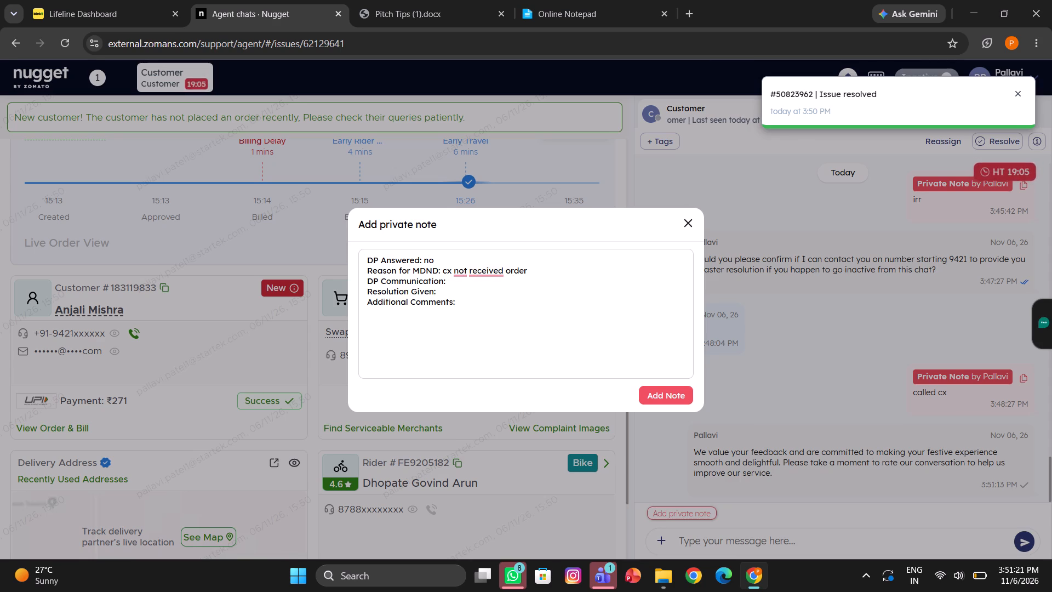
left_click(451, 284)
key("space")
type("no")
left_click(449, 293)
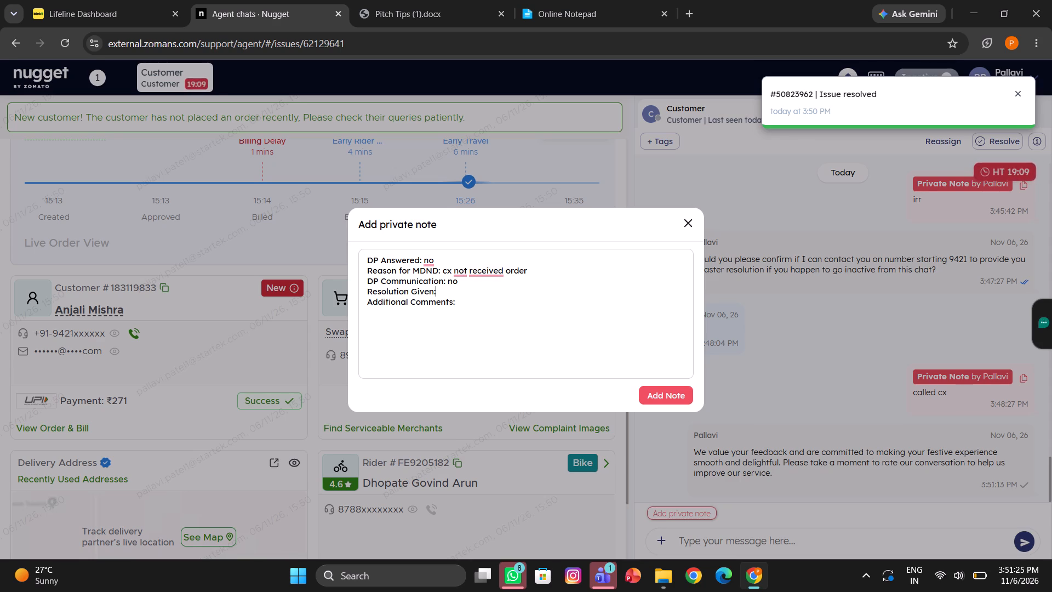
key("space")
type("refund")
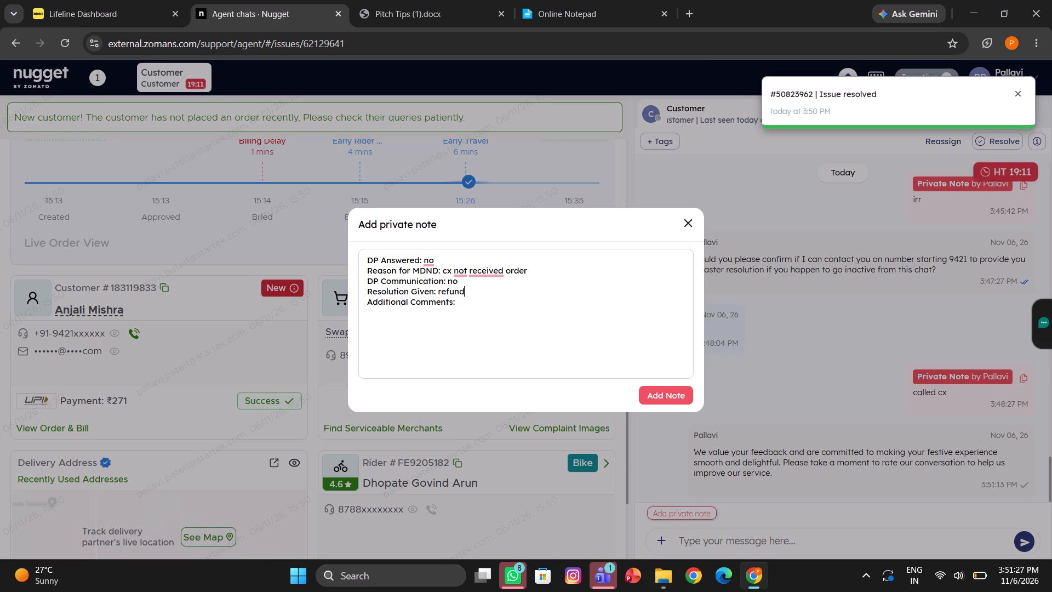
left_click(662, 392)
Send the closing canned response thanking the customer for choosing Blinkit with Happy Dhanteras wishes in the ₹271 order's chat.
left_click(722, 532)
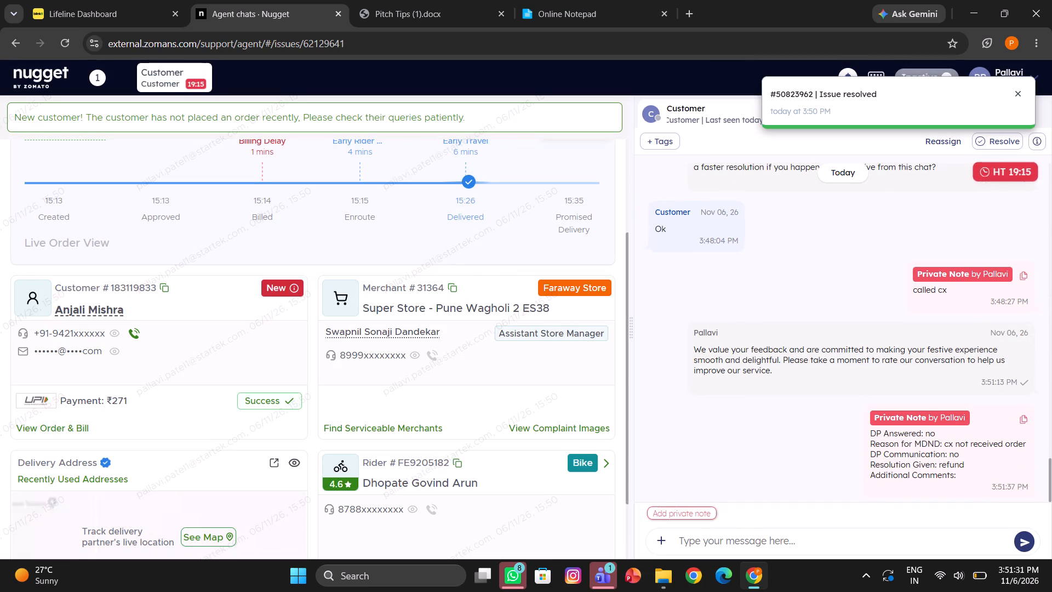
type("/clo")
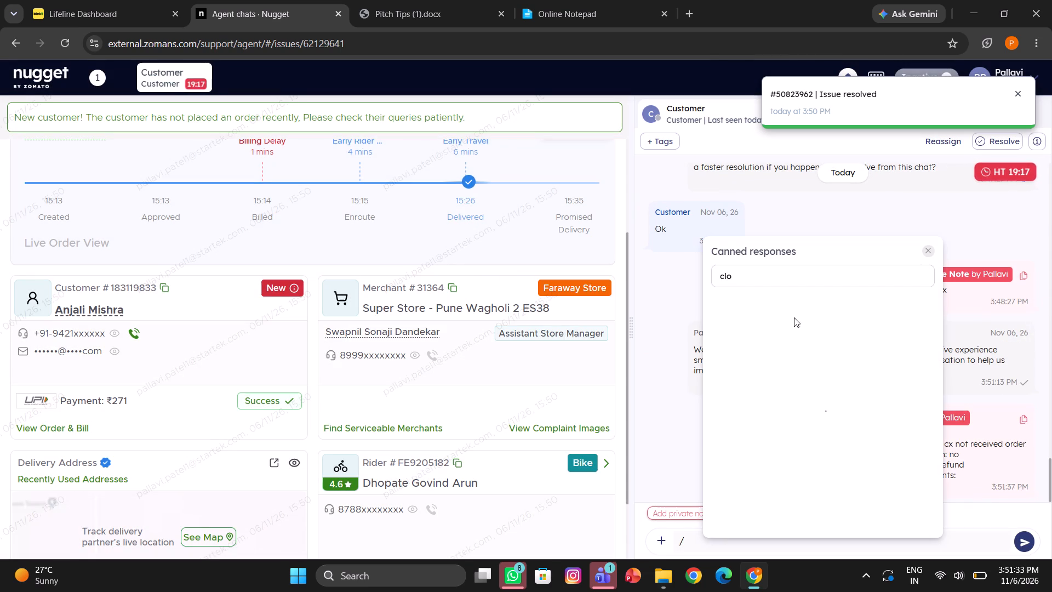
left_click(805, 299)
key("Return")
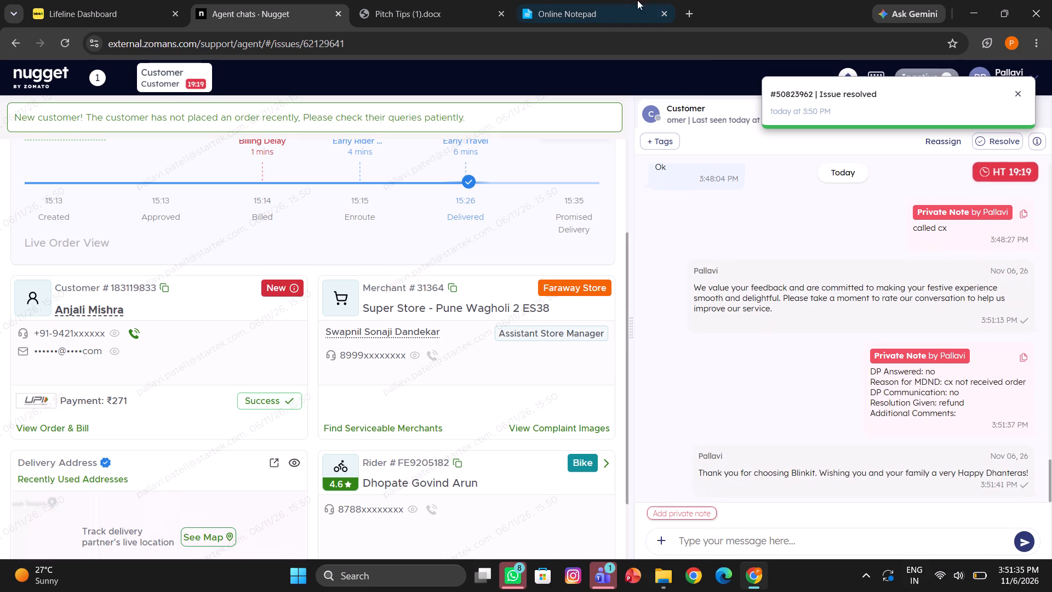
Copy the VOC:-Mdnd template with Resolution:-refund from Online Notepad into a new private note on the ₹271 order's chat.
left_click(551, 2)
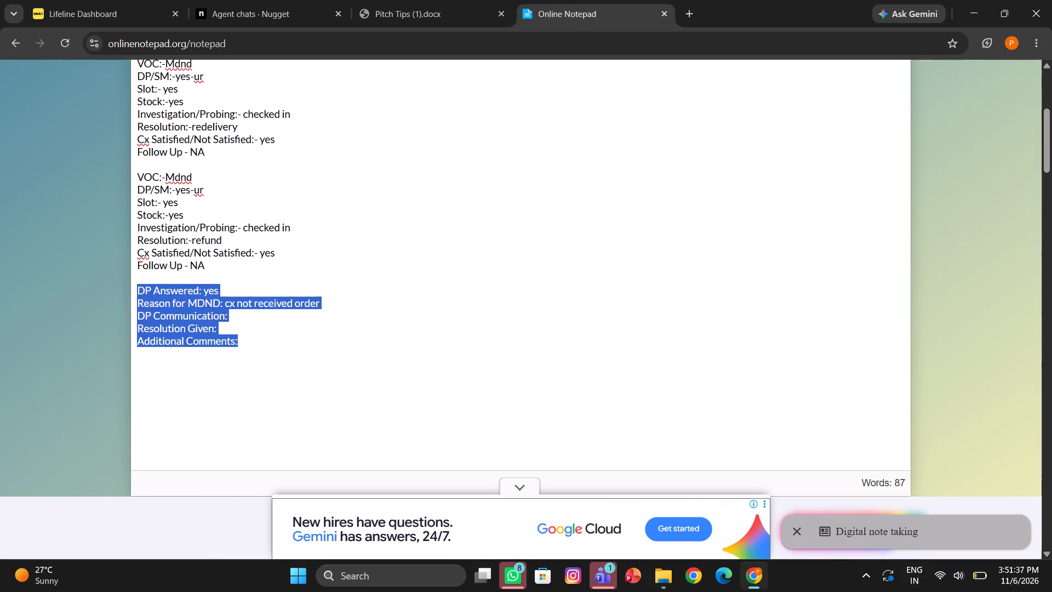
scroll(226, 234, "up", 1)
left_click_drag(207, 278, 136, 196)
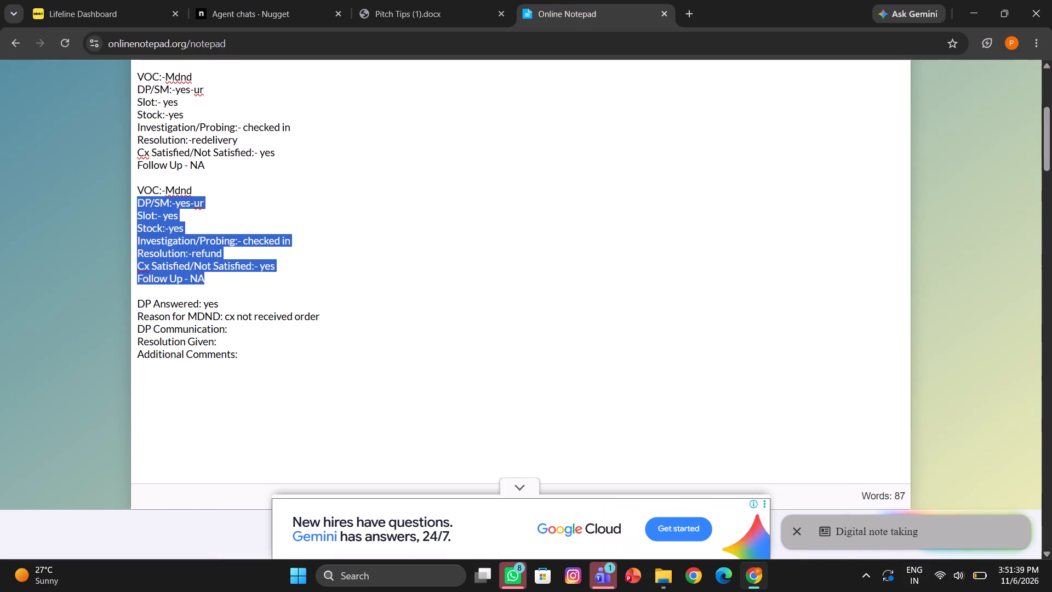
left_click_drag(136, 196, 123, 185)
key("ctrl+c")
left_click(232, 0)
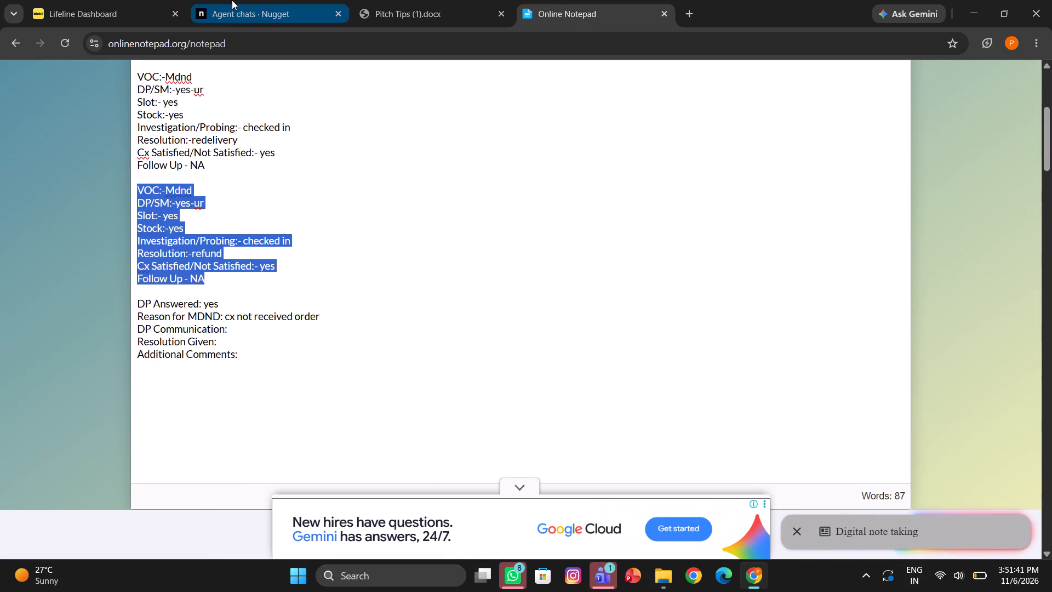
scroll(228, 280, "down", 2)
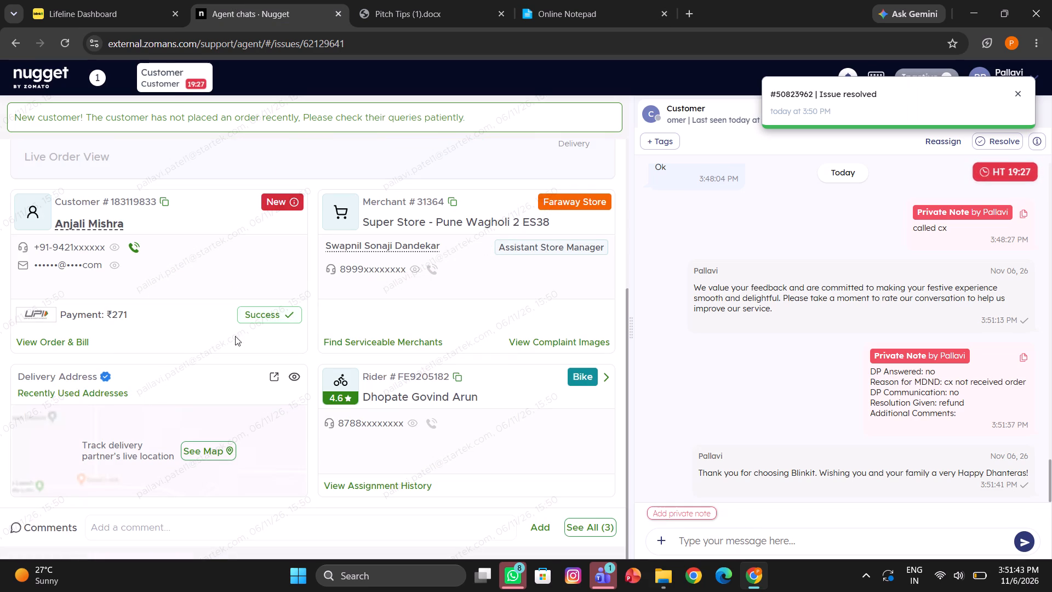
left_click(668, 506)
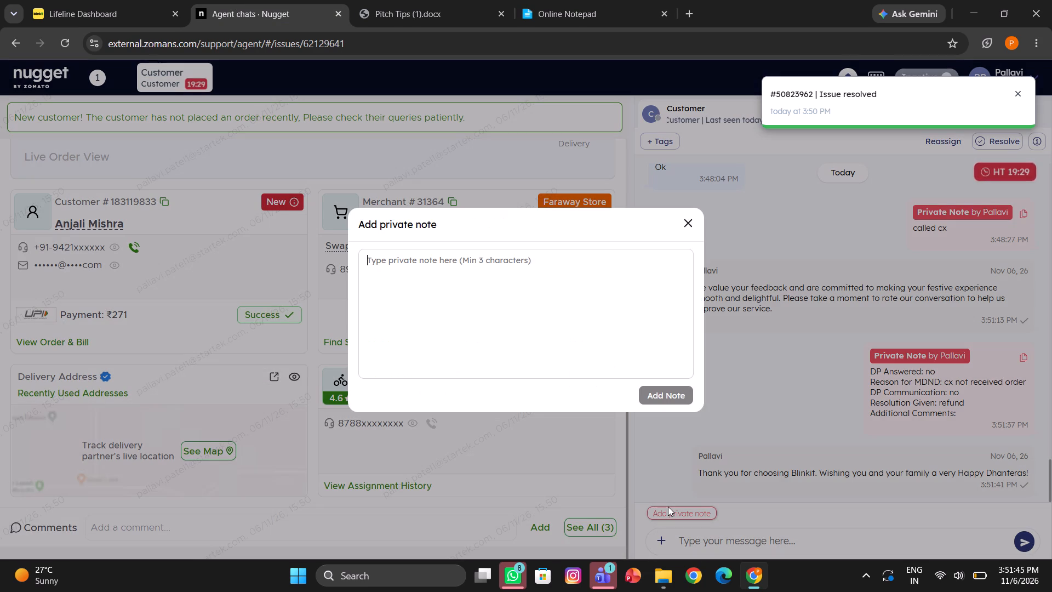
key("ctrl+c")
key("ctrl+v")
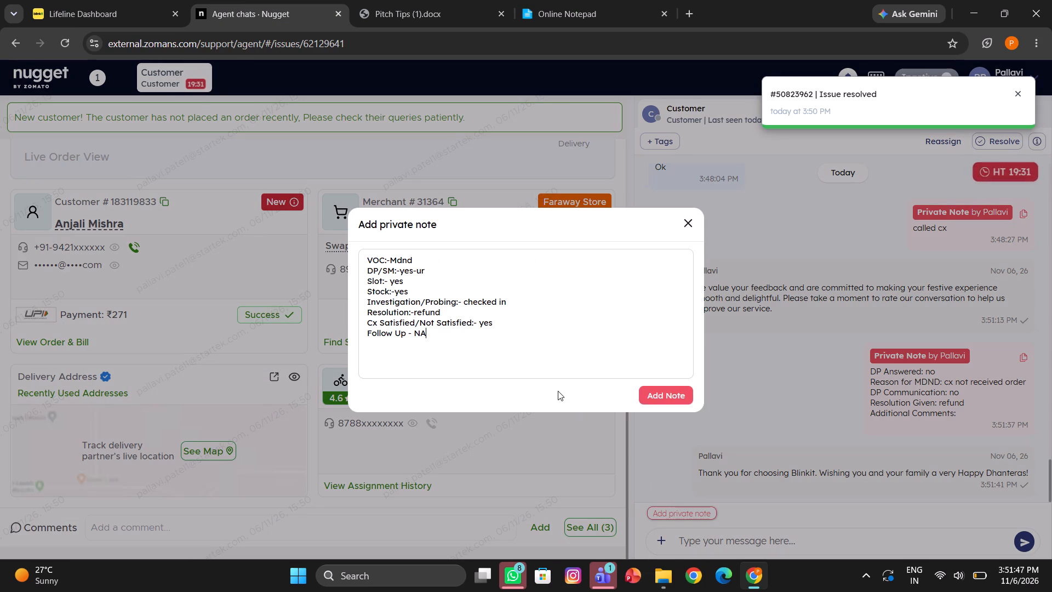
Change Stock to no in the VOC template, copy the whole edited text, and discard the private note draft.
left_click(417, 288)
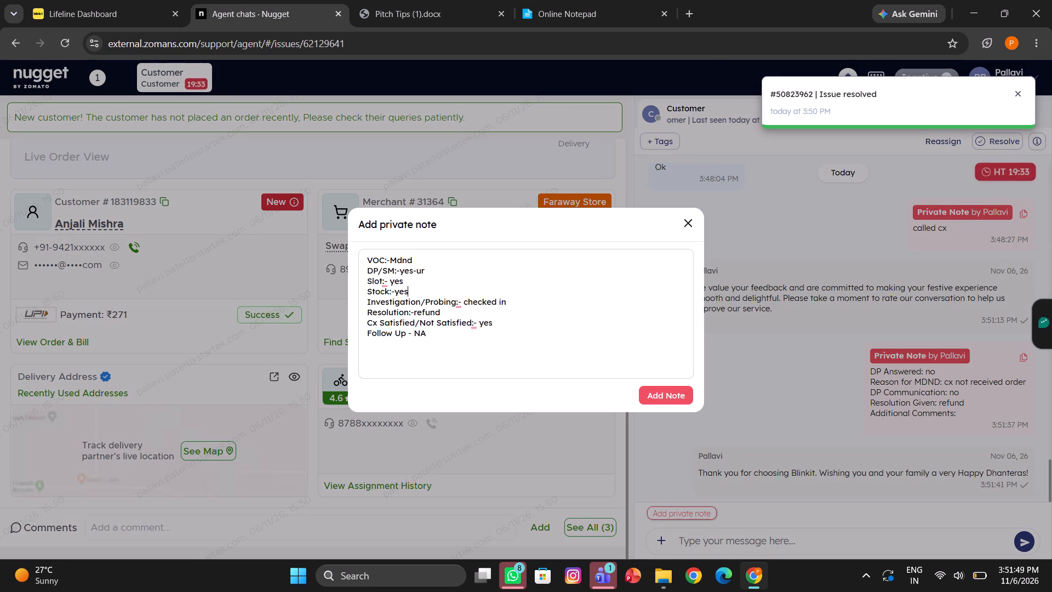
key("BackSpace")
key("BackSpace")
key("BackSpace")
type("no")
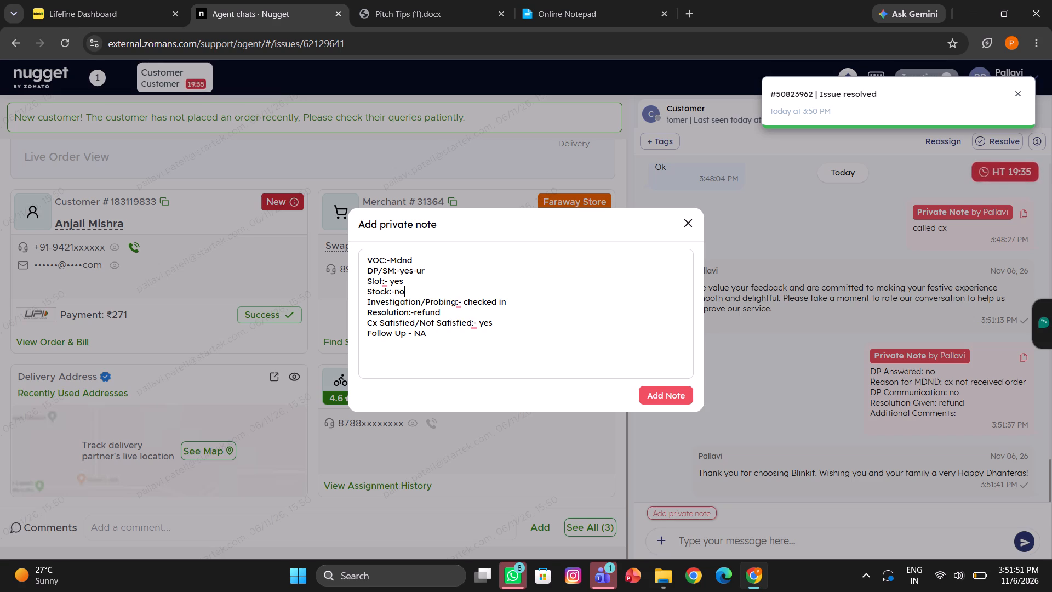
key("ctrl+a")
key("ctrl+c")
key("BackSpace")
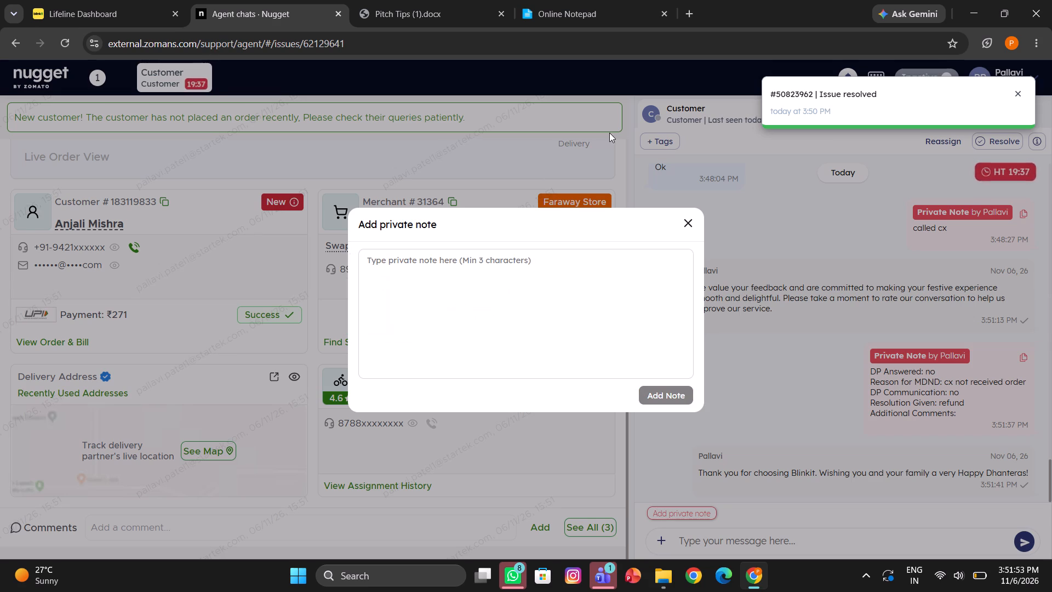
left_click(690, 221)
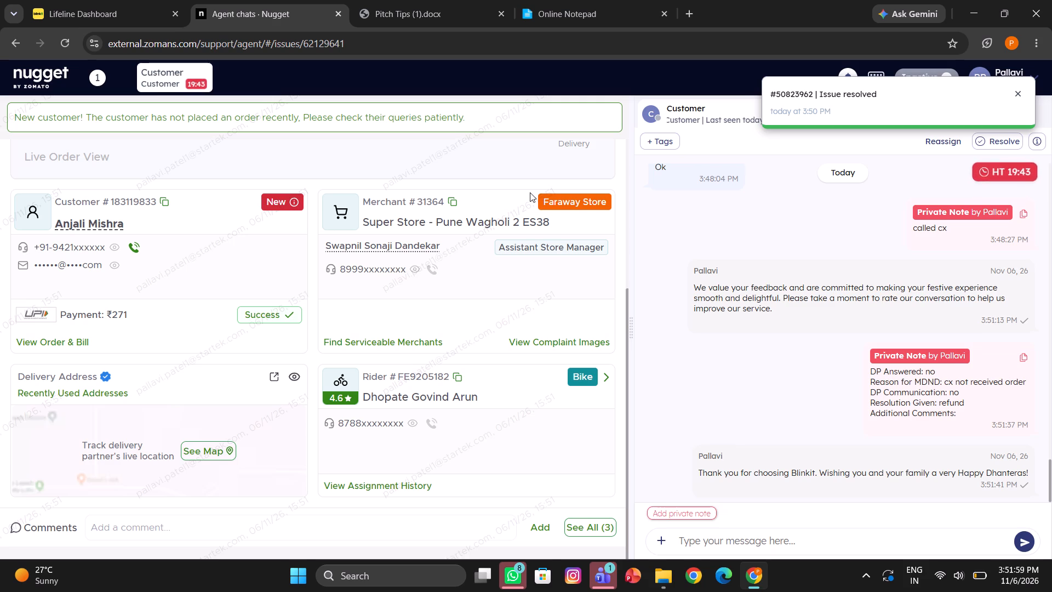
Post the edited VOC:-Mdnd text with Stock:-no as a comment on the ₹271 order.
scroll(455, 202, "down", 3)
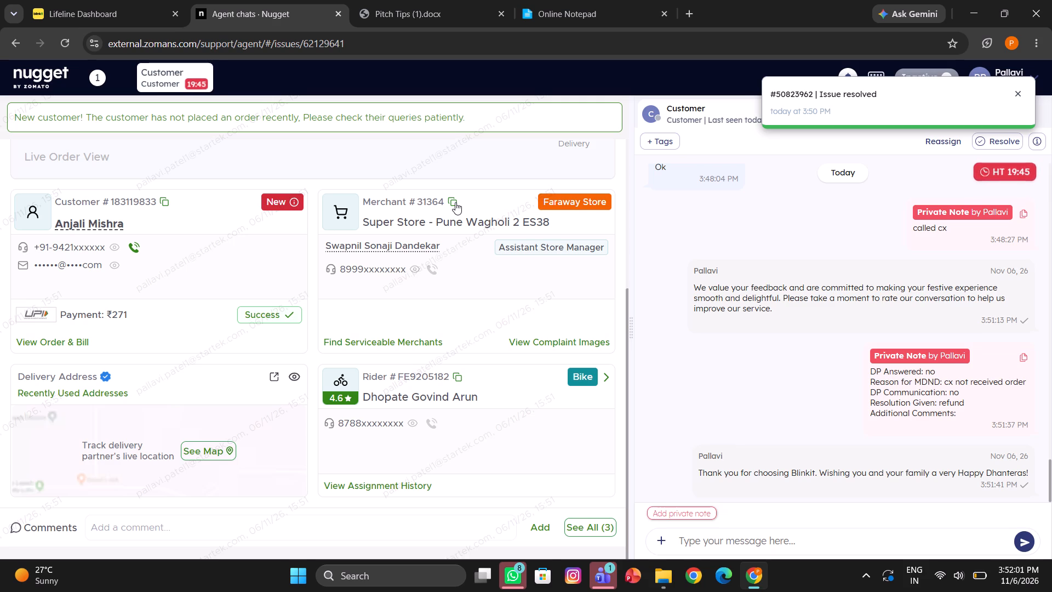
scroll(353, 236, "down", 2)
scroll(250, 361, "down", 2)
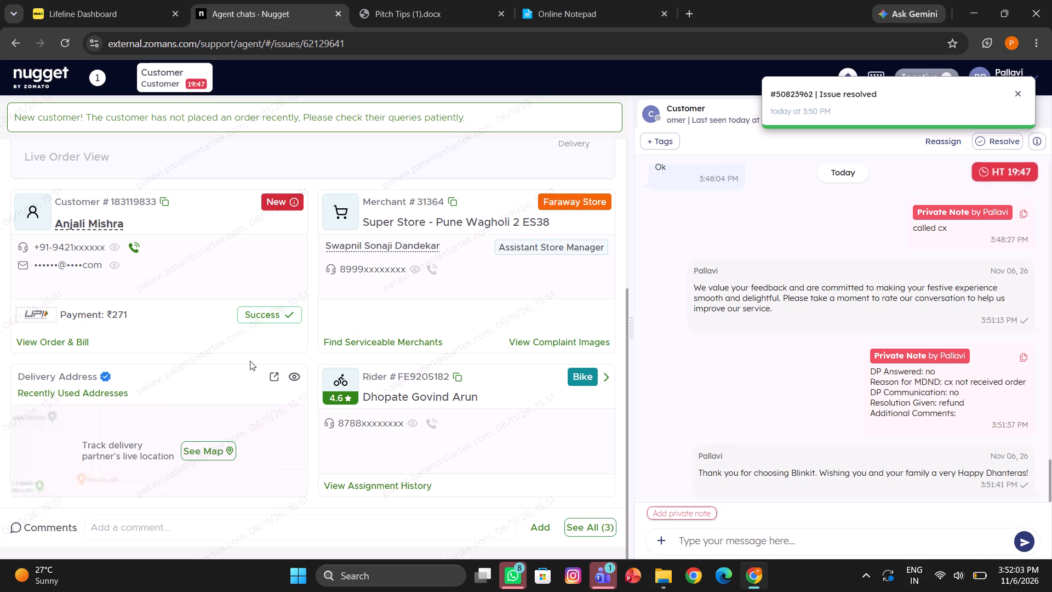
scroll(250, 361, "down", 3)
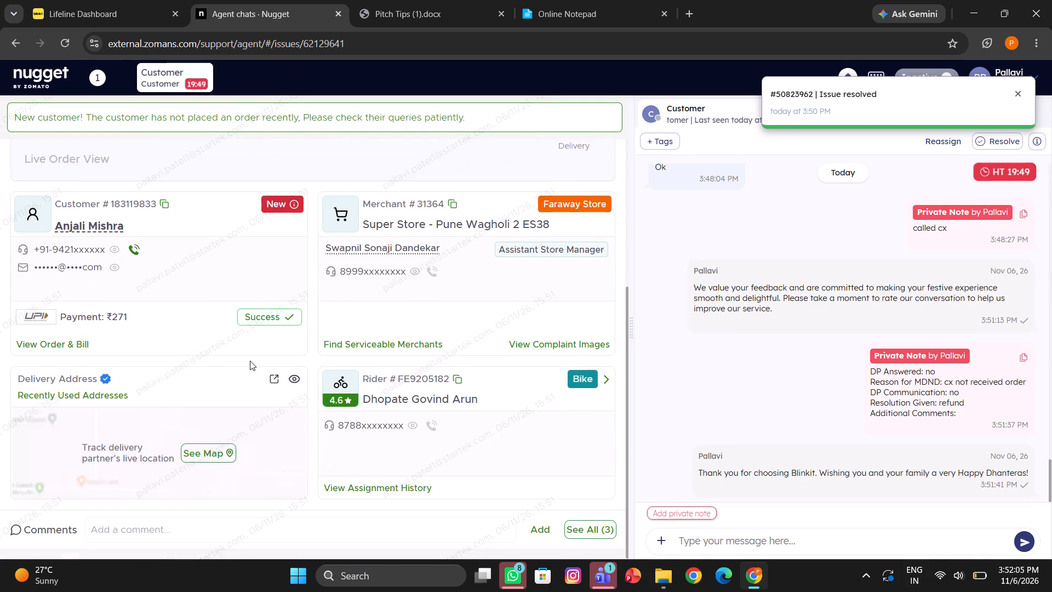
scroll(250, 361, "down", 3)
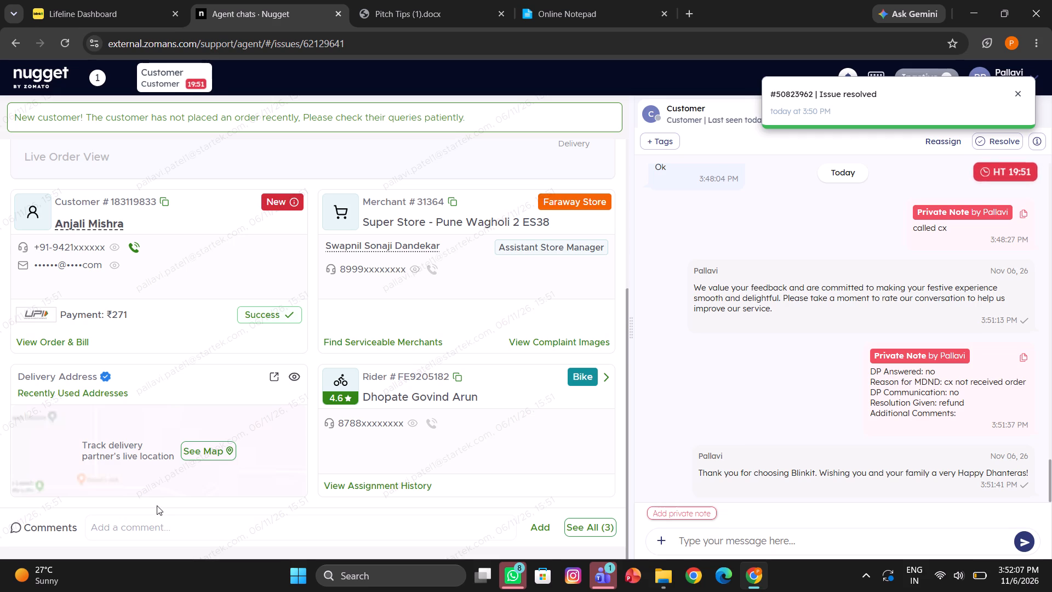
scroll(208, 497, "down", 4)
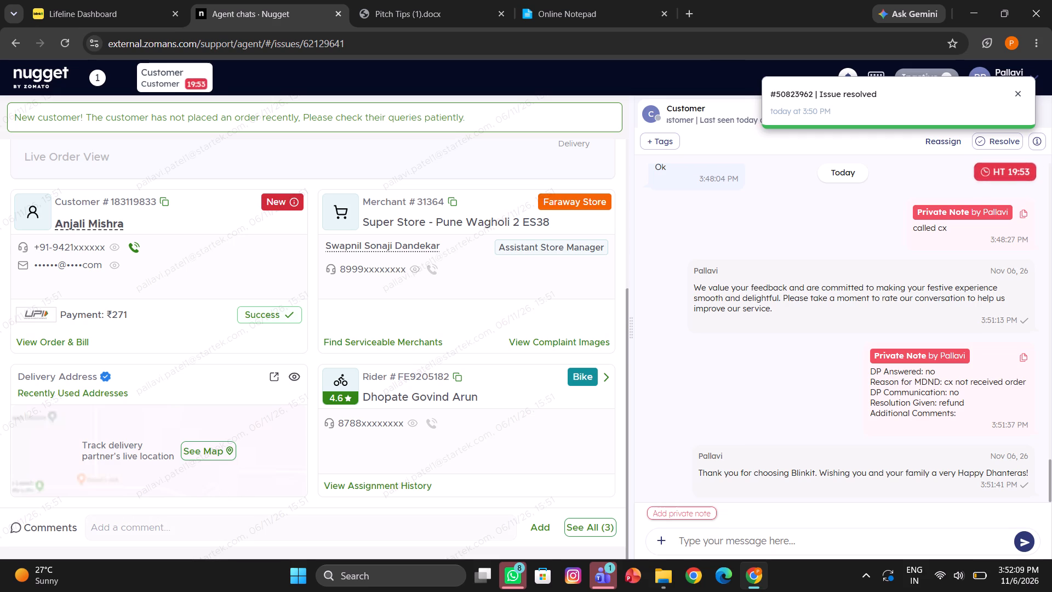
left_click(180, 517)
key("ctrl+v")
key("Return")
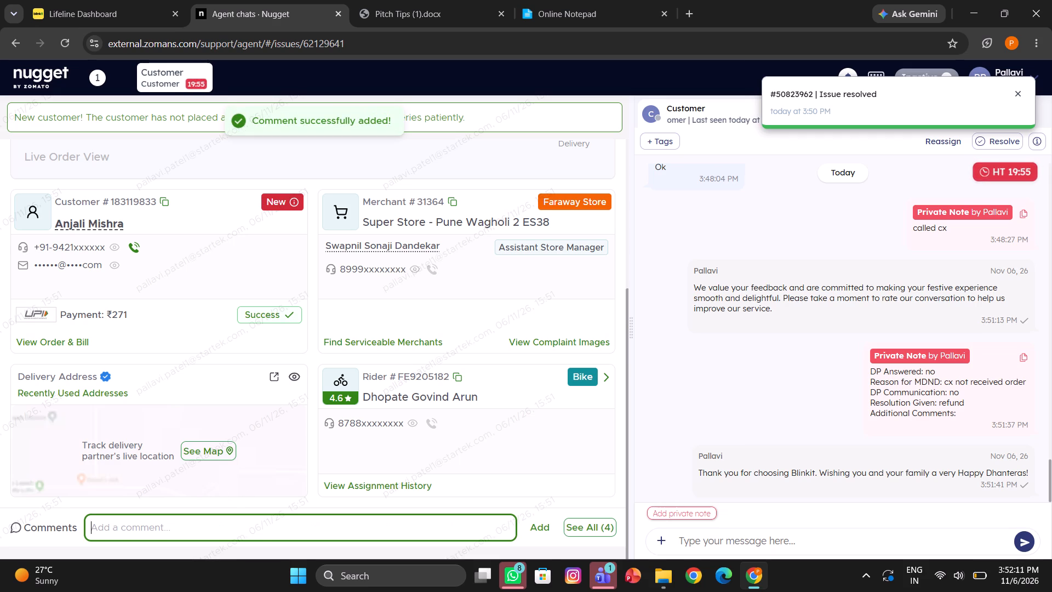
Resolve the ₹271 order's chat with the MDND – Service No disposition tag.
scroll(870, 450, "down", 6)
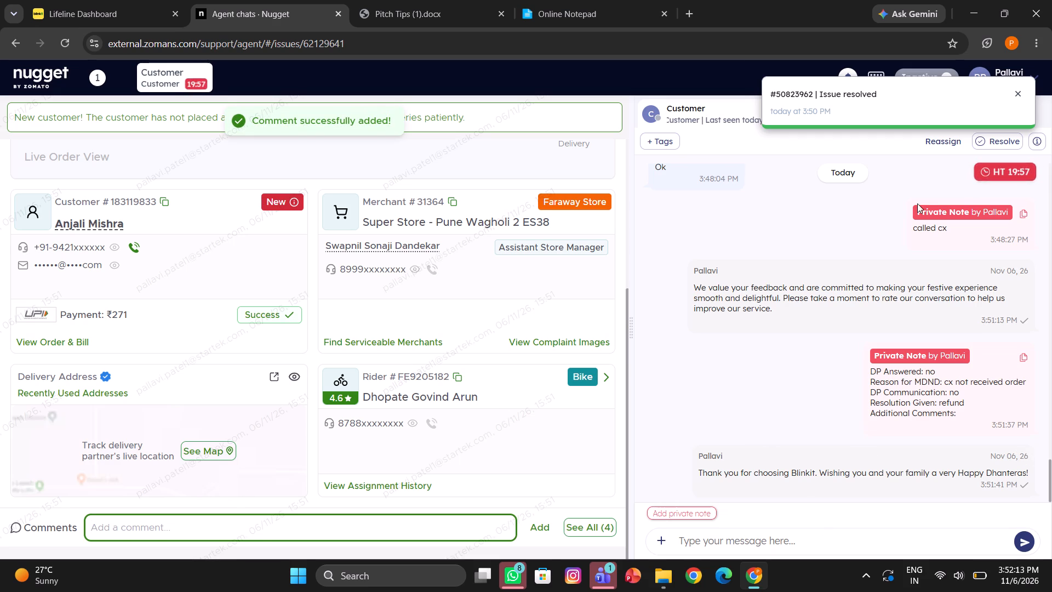
left_click_drag(989, 149, 994, 144)
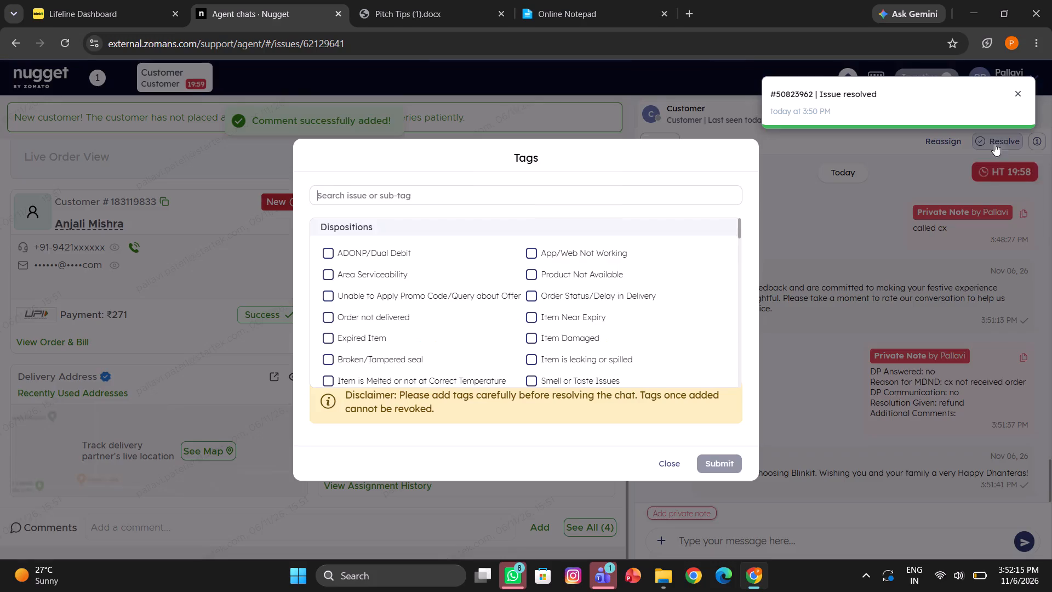
type("mdn")
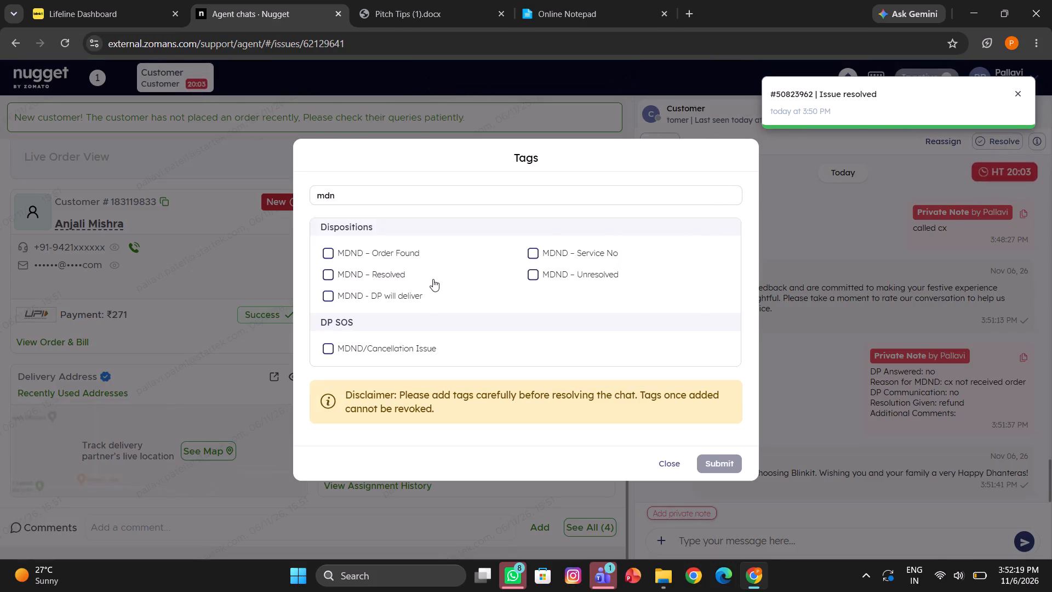
left_click(565, 259)
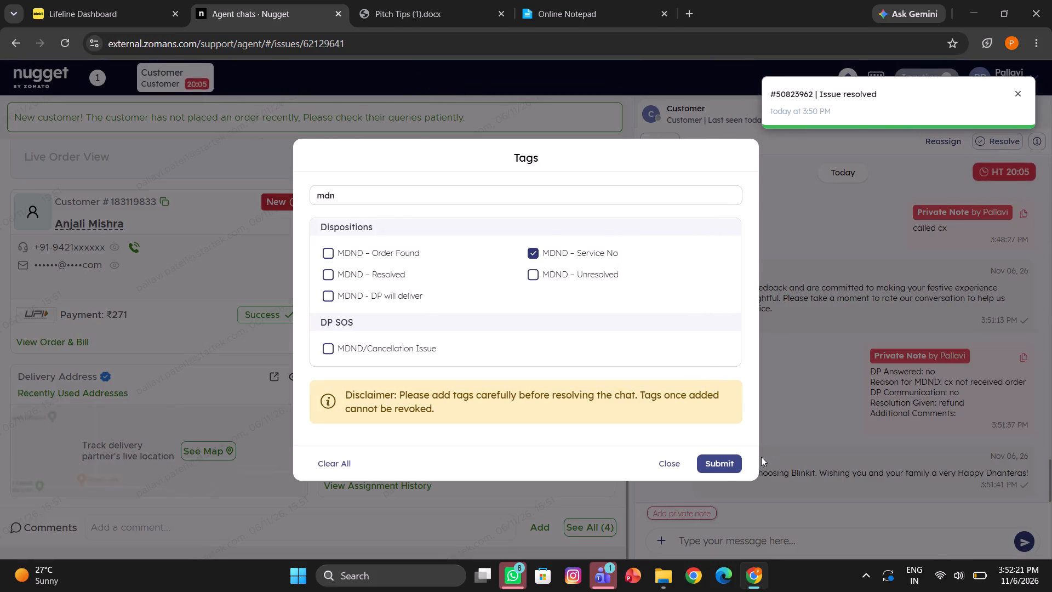
left_click(721, 464)
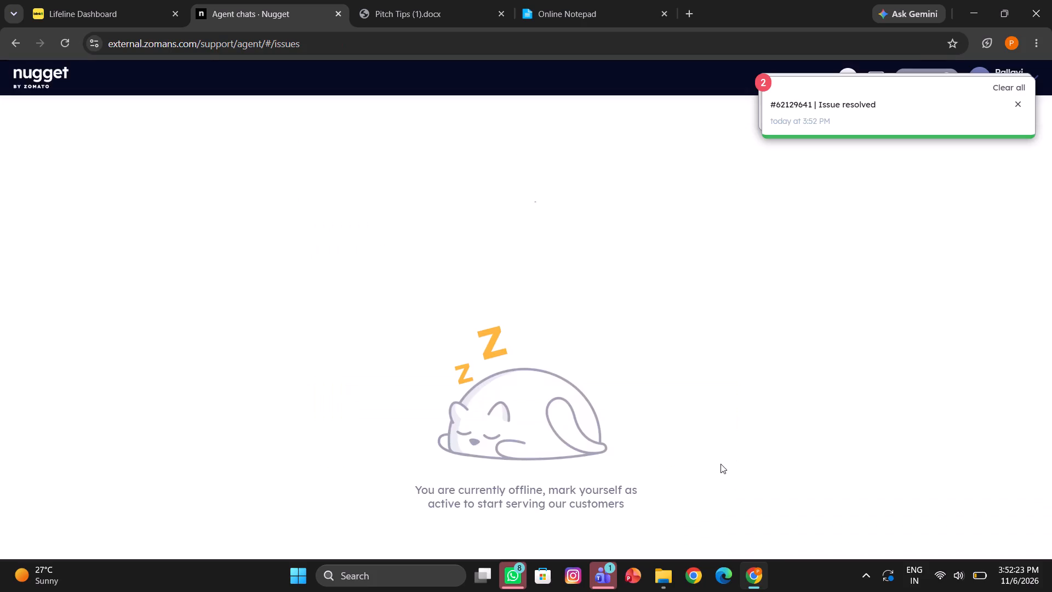
Clear the issue-resolved notifications and set the agent status to Active to receive customer support chats.
left_click(1017, 94)
left_click(937, 76)
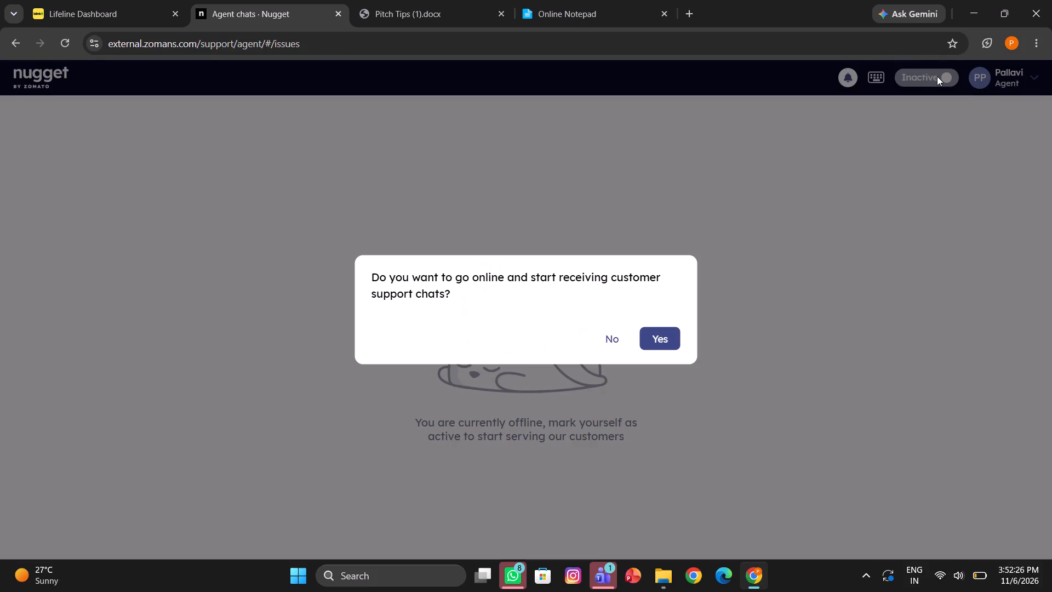
left_click(663, 341)
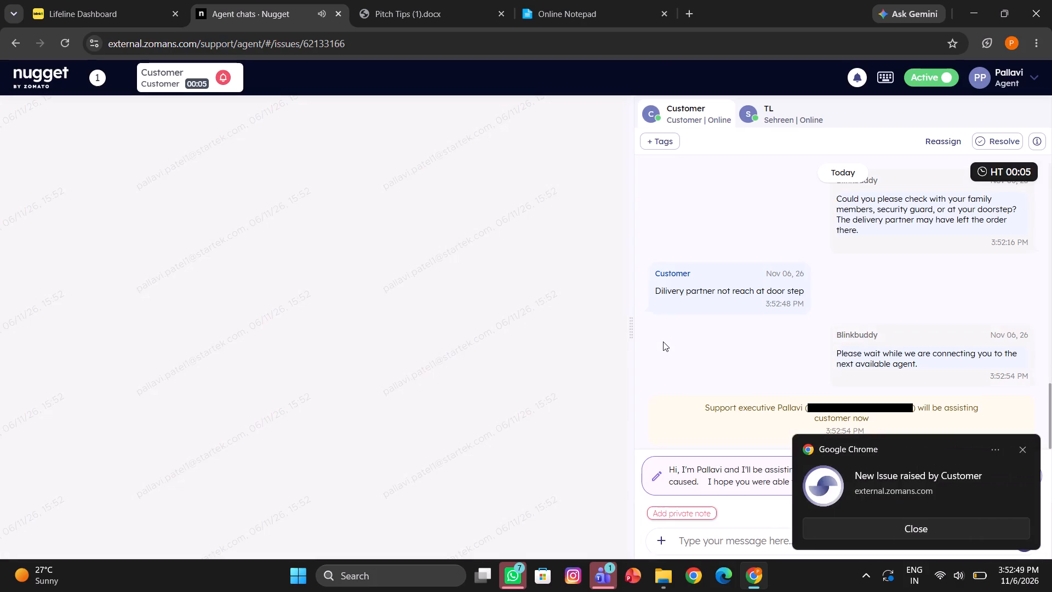
Send the suggested greeting in the new chat, apologising and saying the delivery partner is being contacted to investigate.
left_click(736, 489)
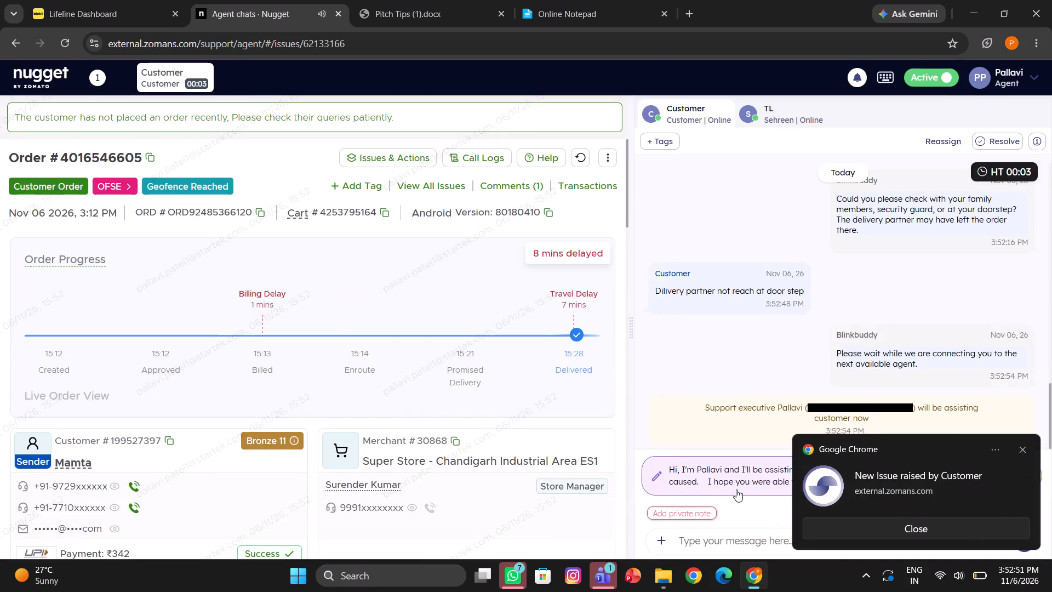
left_click(736, 489)
key("Return")
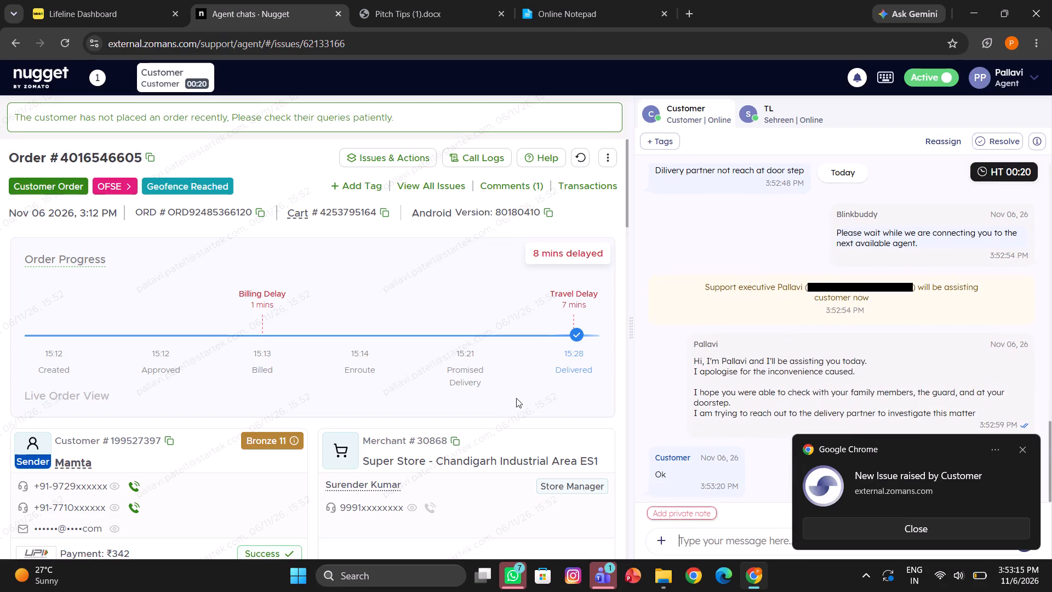
Initiate a call to the rider assigned to the ₹342 order.
scroll(499, 402, "down", 2)
left_click(428, 451)
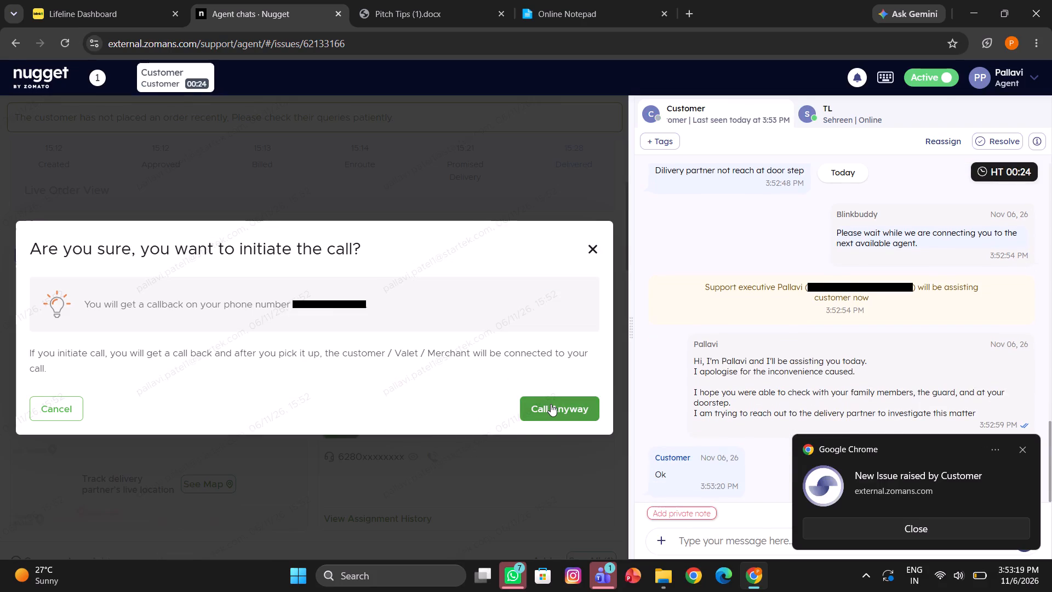
left_click(551, 404)
Write the private note "called dp" on the ₹342 order's chat.
left_click(677, 508)
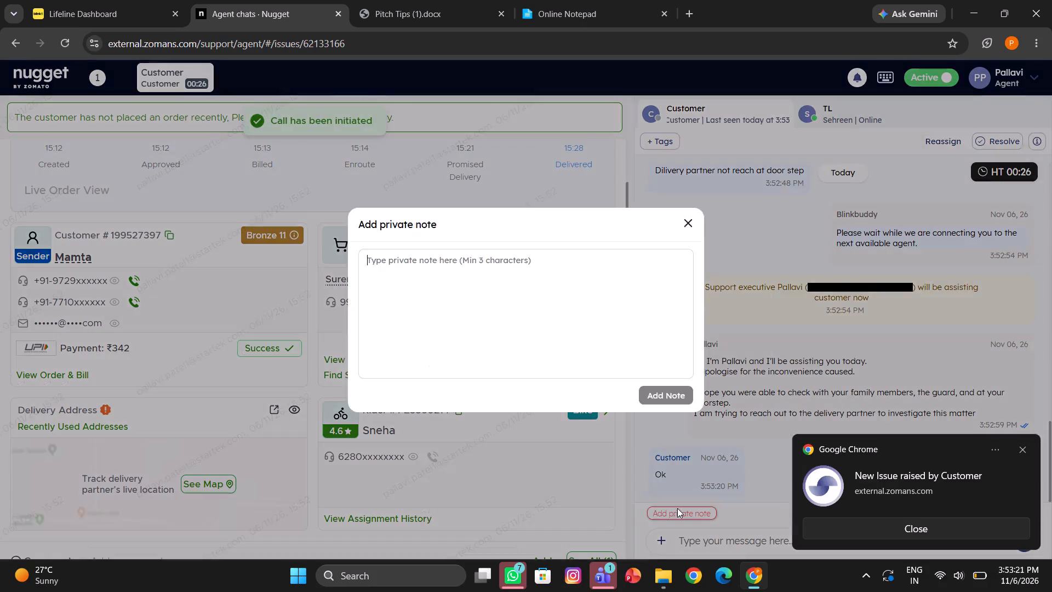
type("called")
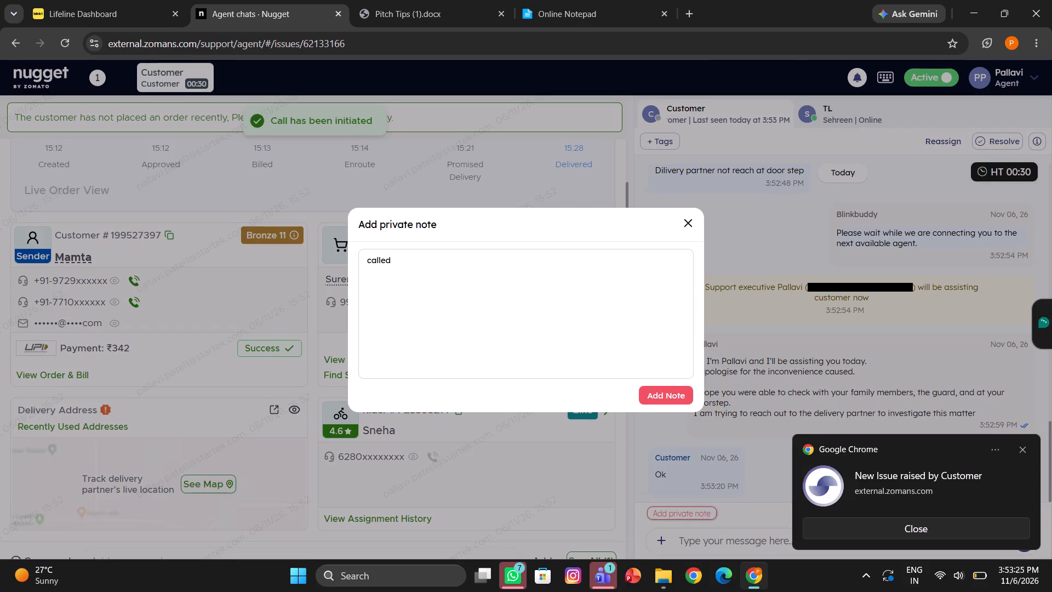
key("space")
type("dp")
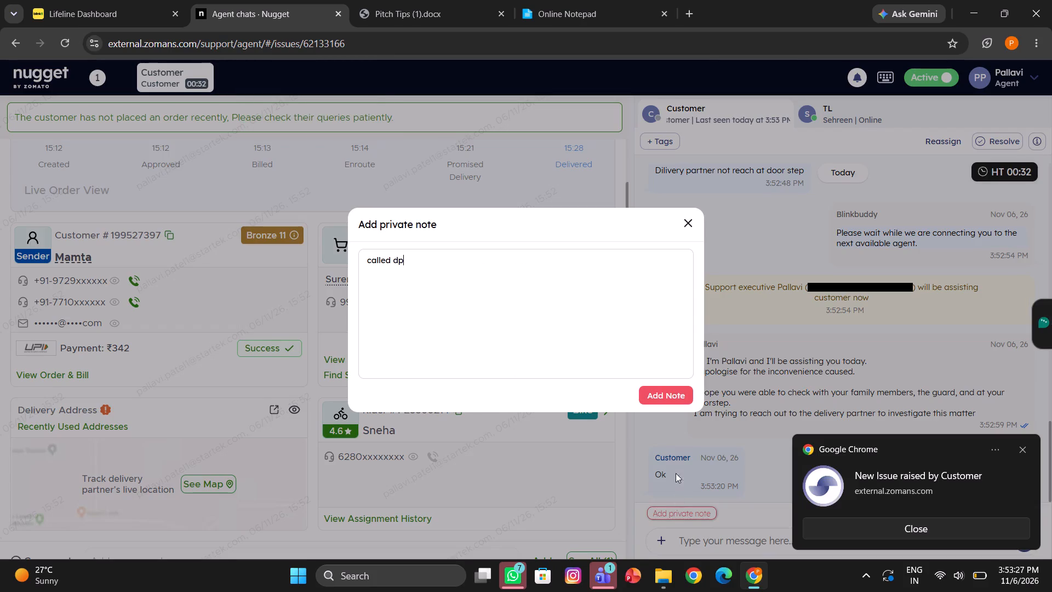
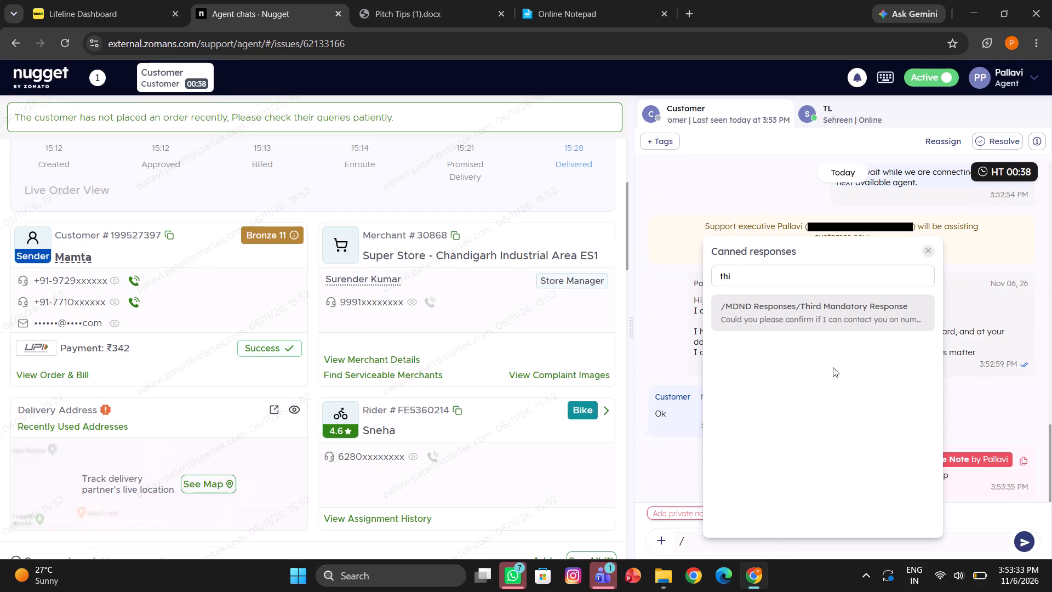
Send the Third Mandatory Response, replacing the xxxx placeholders with the first four digits of the customer's first listed phone number.
left_click(764, 308)
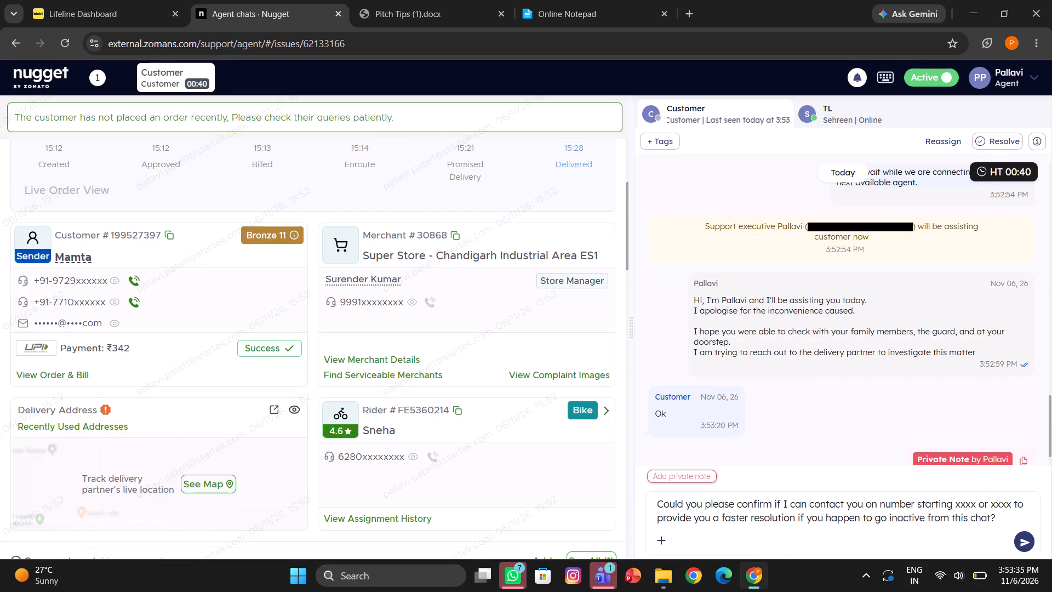
left_click_drag(953, 505, 1013, 494)
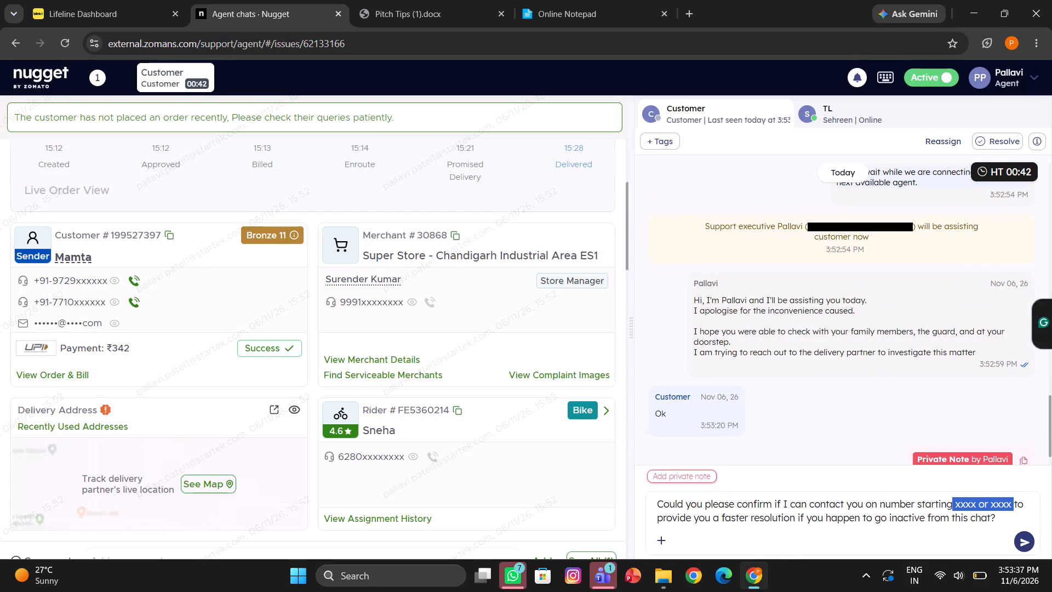
key("BackSpace")
key("space")
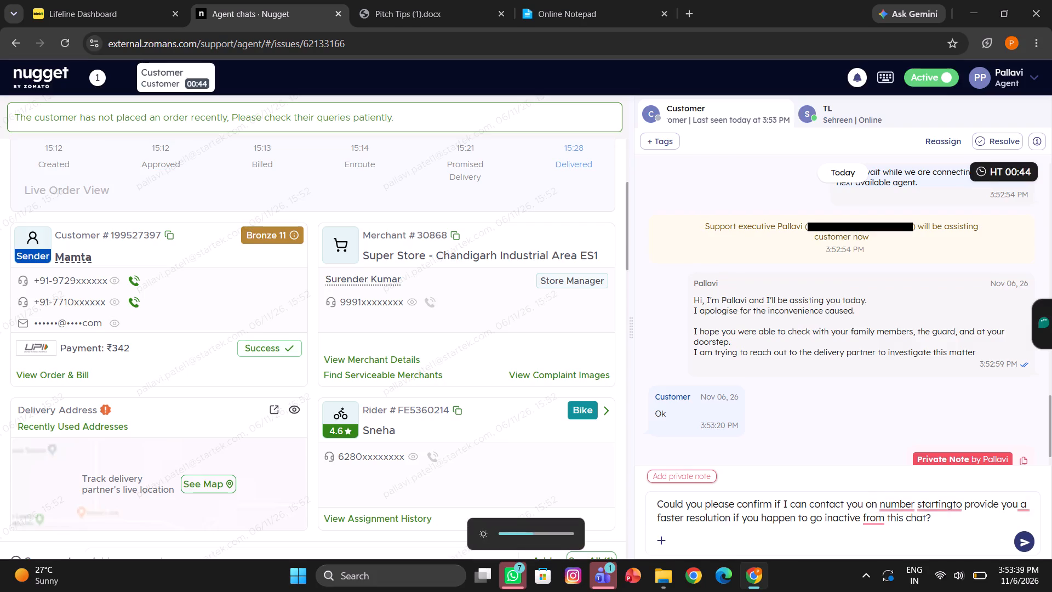
type("972")
type("9")
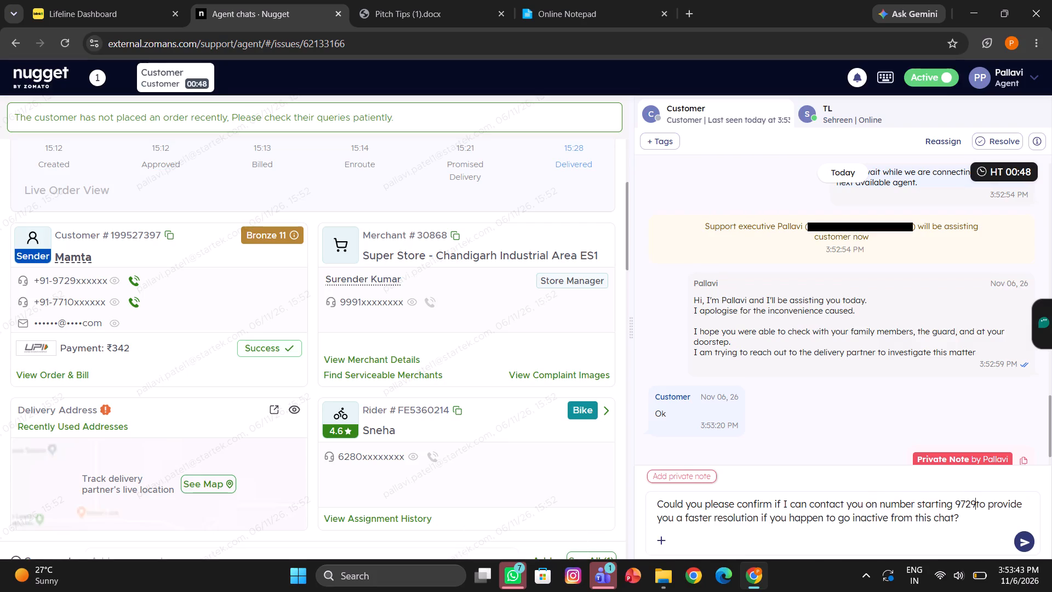
key("space")
key("Return")
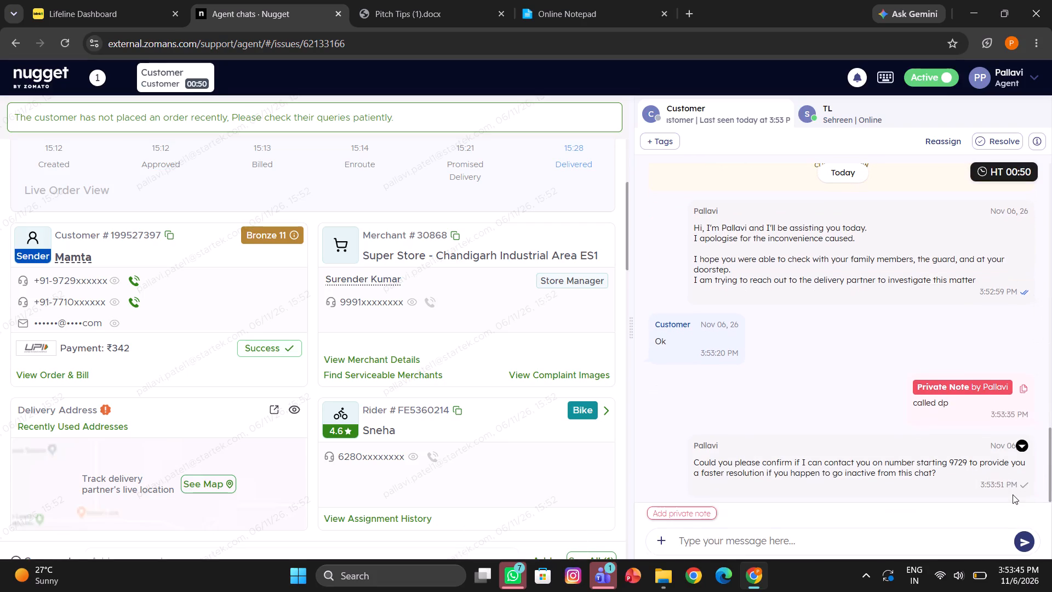
Initiate another call to the rider assigned to the ₹342 order.
scroll(969, 303, "down", 1)
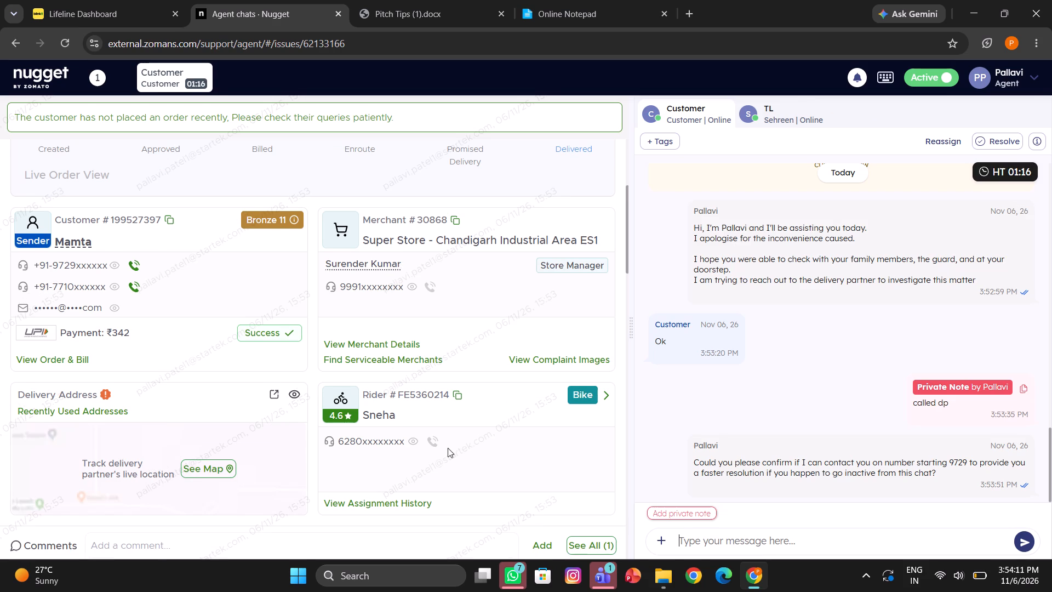
left_click(427, 445)
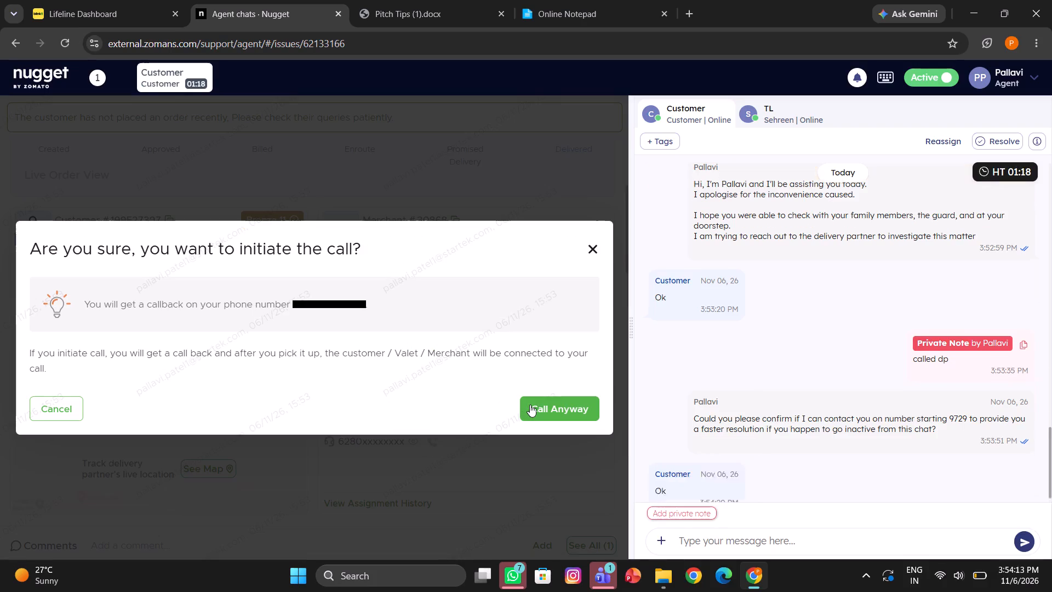
left_click(534, 405)
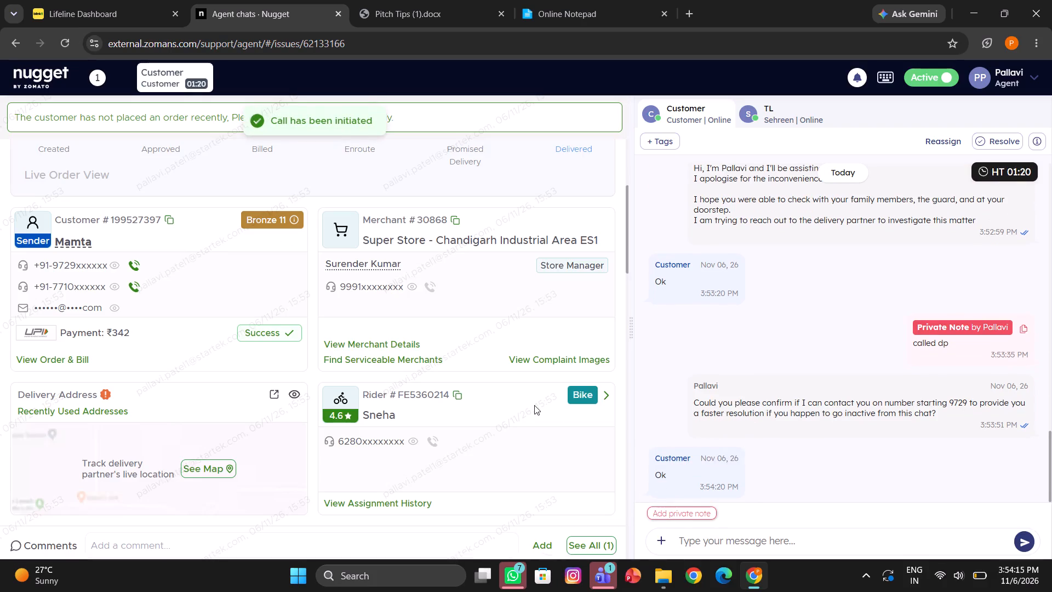
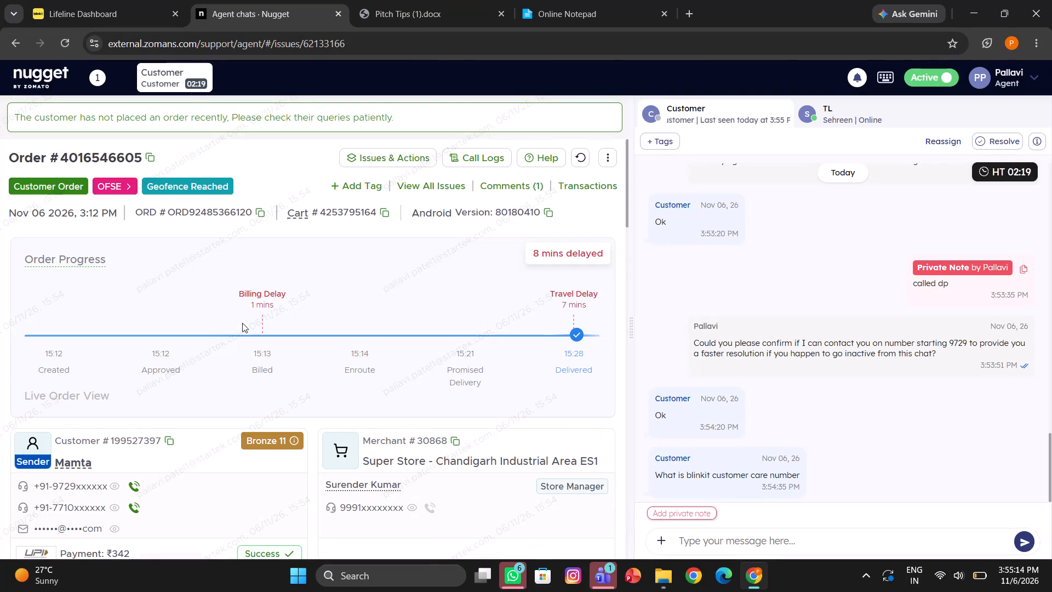
Add the tag "MDND confirmed by DP/SM" to the ₹342 order.
left_click(361, 183)
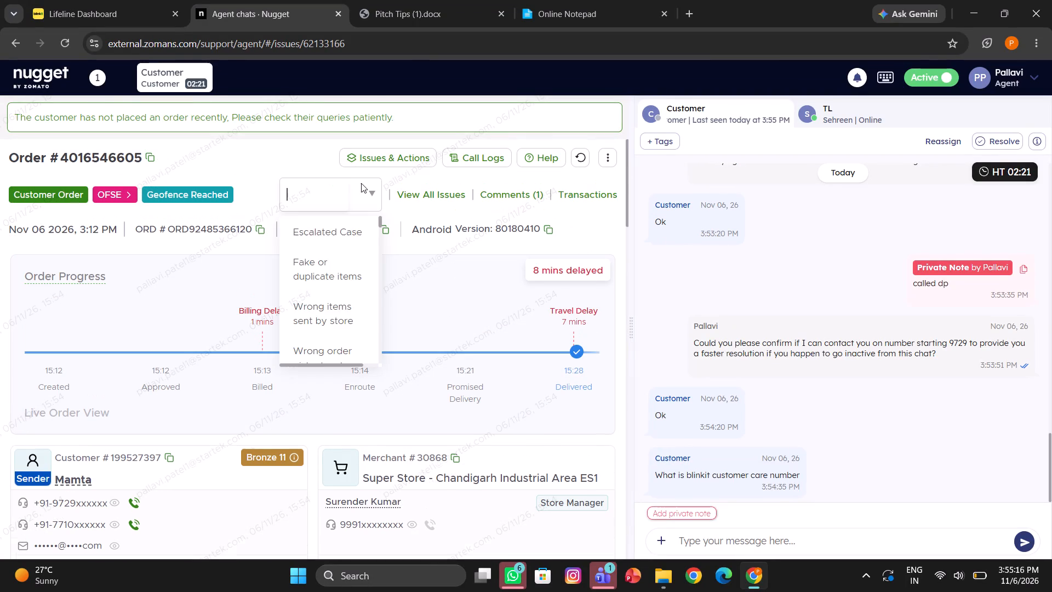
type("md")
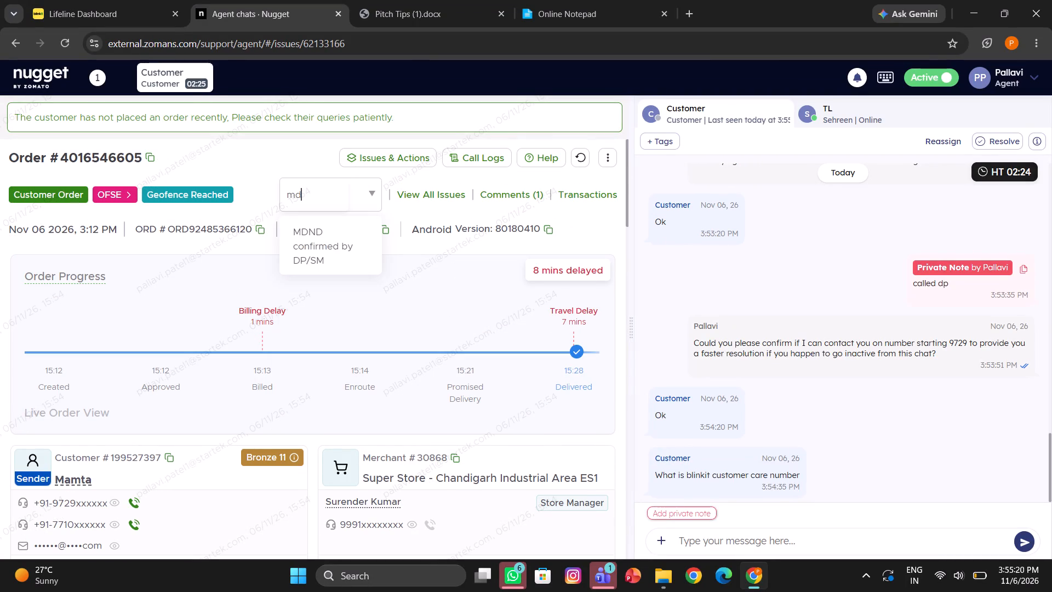
left_click(338, 240)
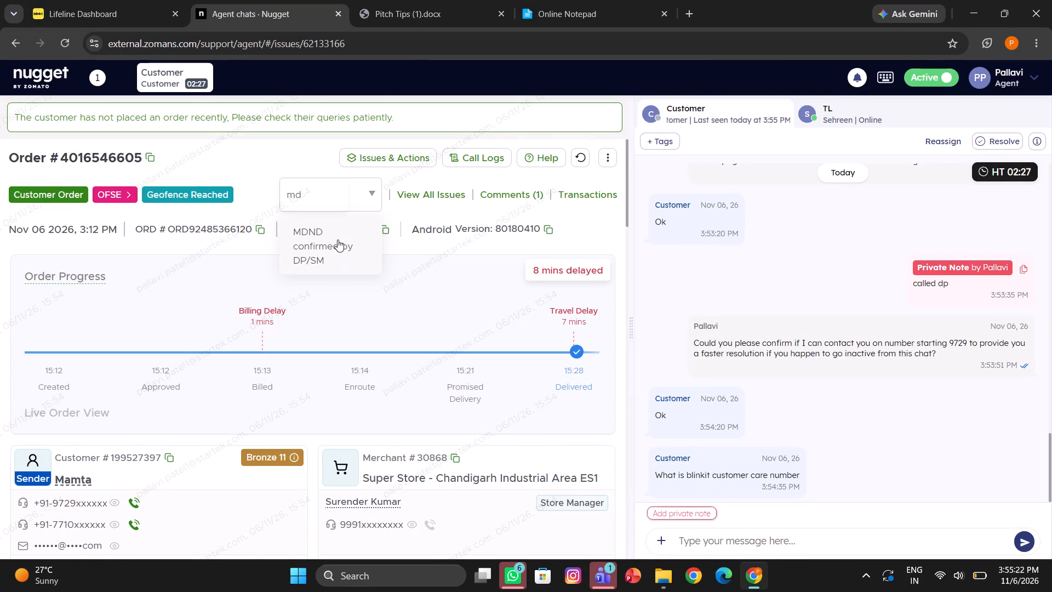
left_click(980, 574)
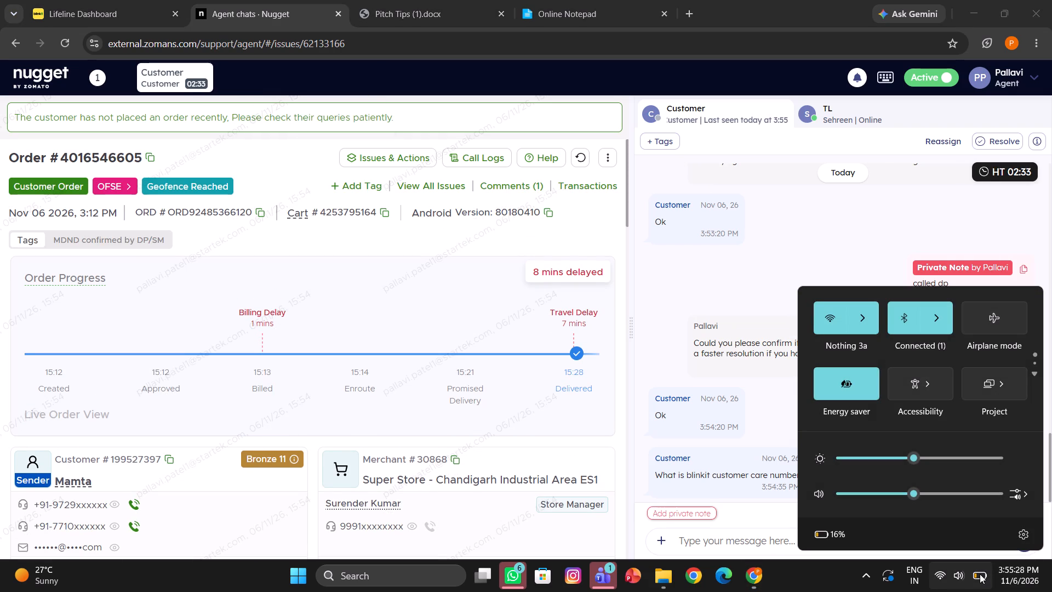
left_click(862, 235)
Initiate a call to the customer of the ₹342 order on their first listed phone number.
scroll(399, 414, "down", 1)
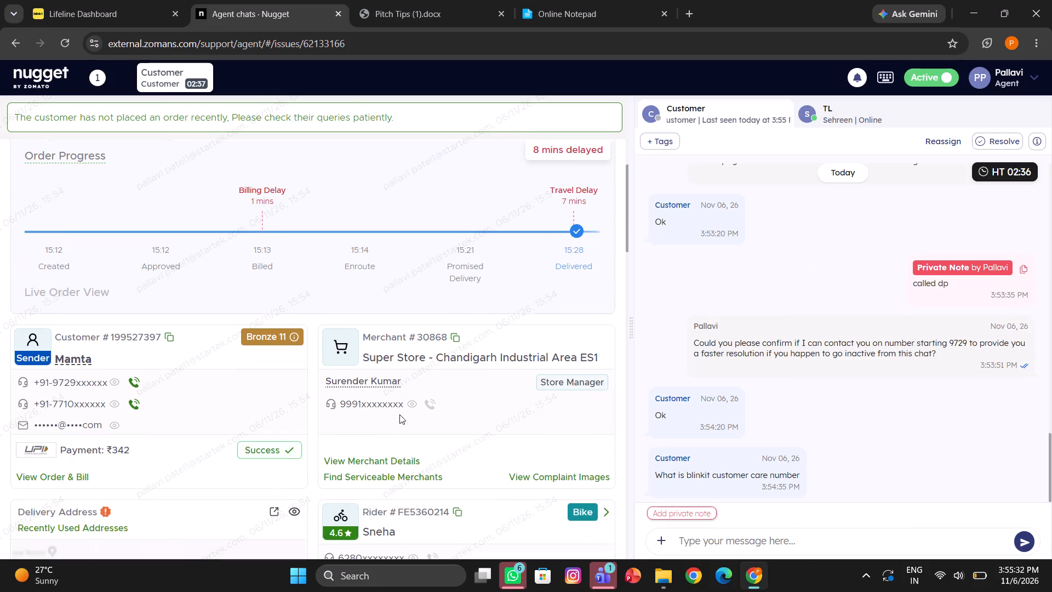
scroll(399, 414, "down", 1)
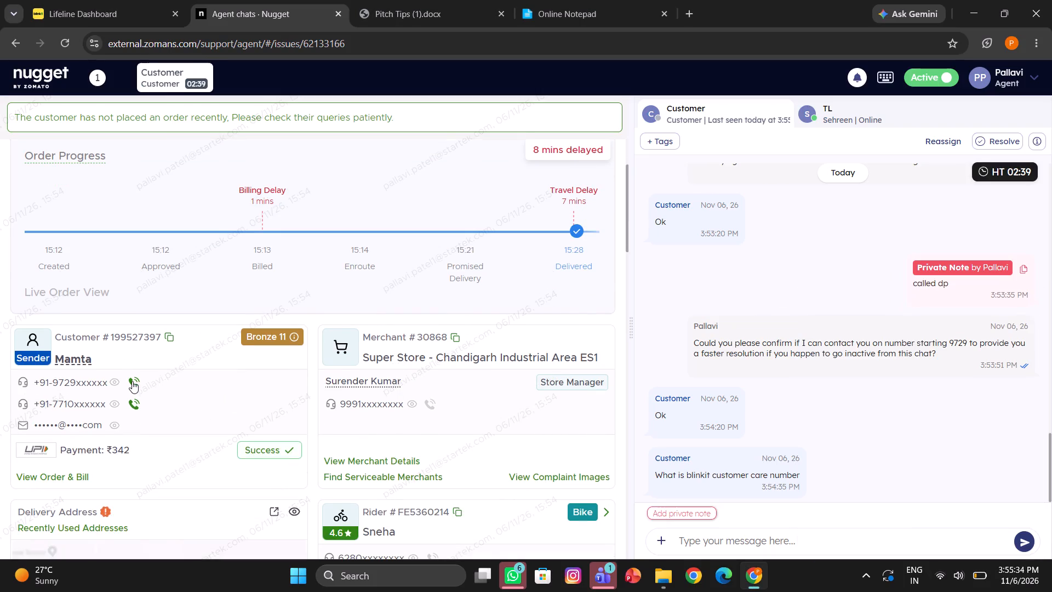
left_click(132, 383)
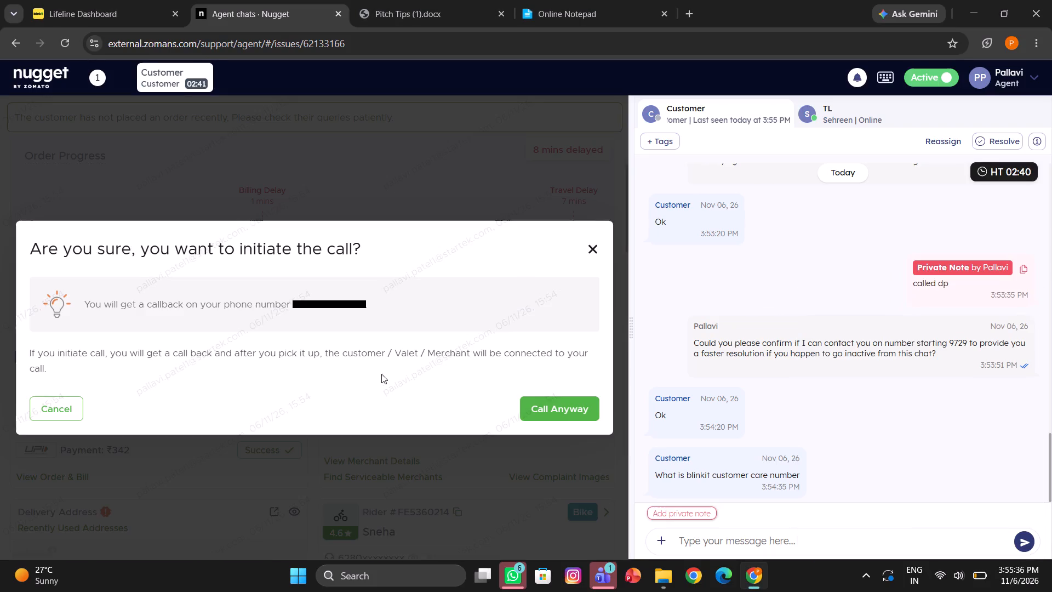
left_click(534, 403)
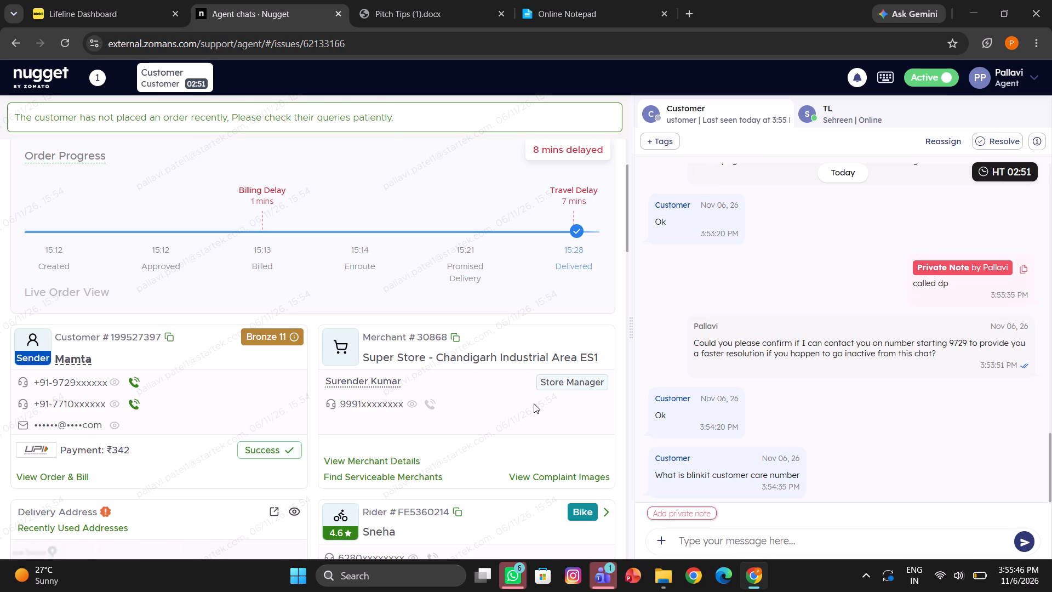
Add the private note "called cx" to the ₹342 order's chat.
left_click(661, 510)
type("ca")
type("lled cx")
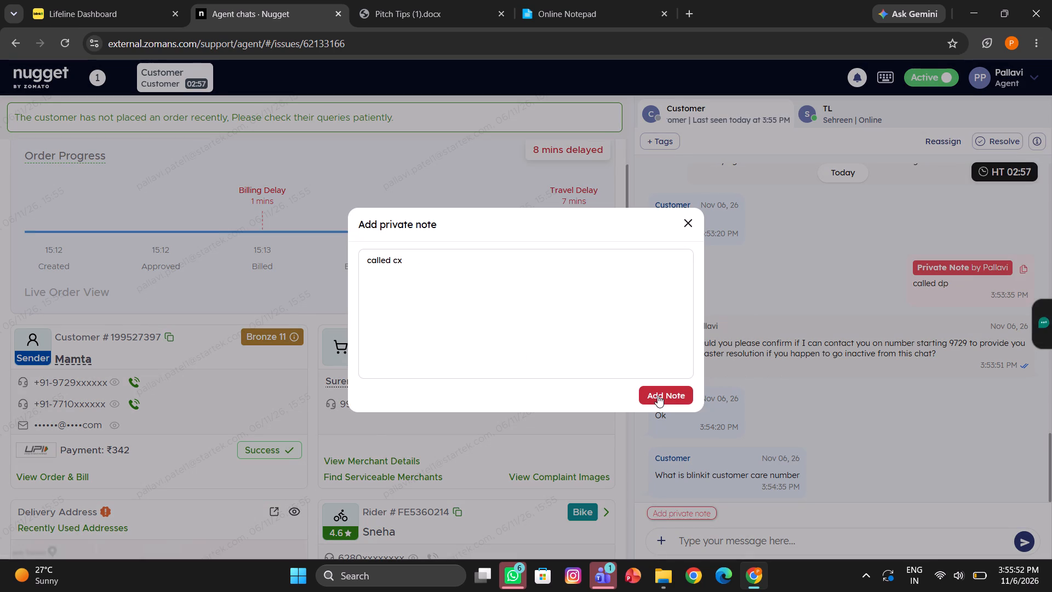
left_click(658, 395)
Examine the items and prices listed under the Missing Item issue for the ₹342 order.
scroll(359, 329, "up", 5)
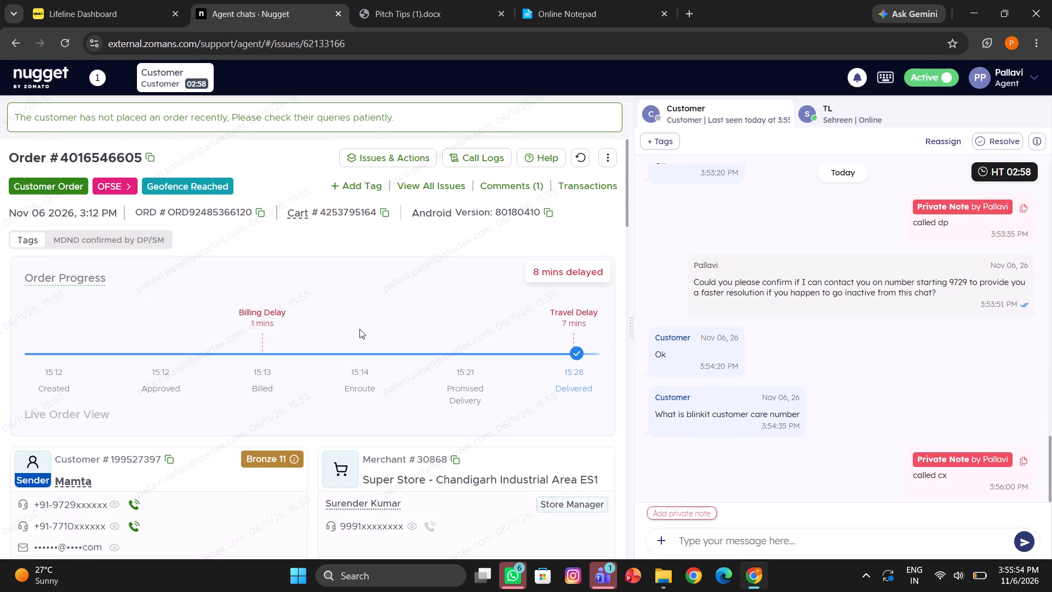
left_click(399, 149)
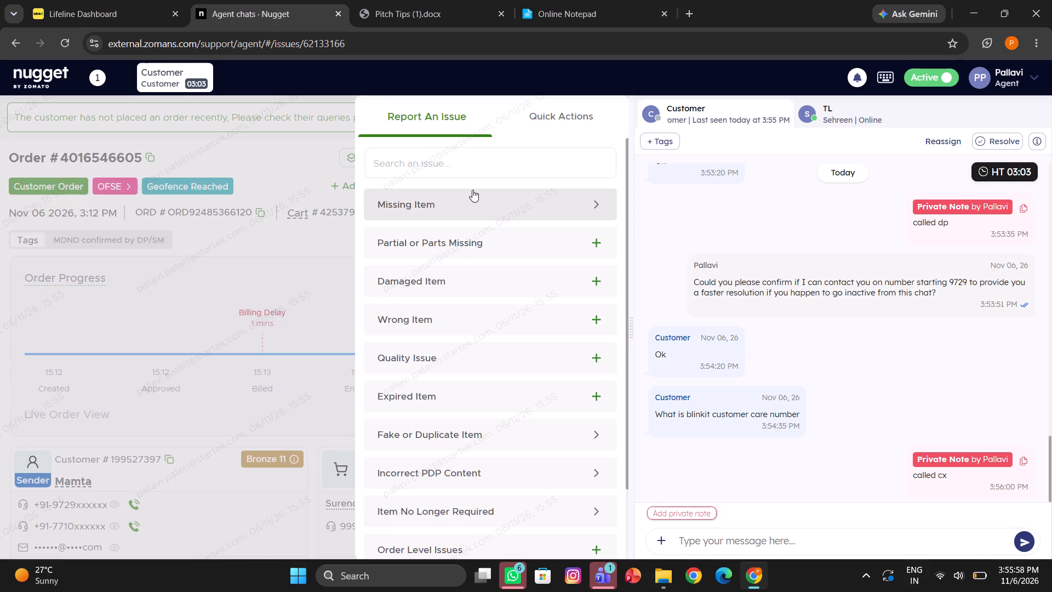
left_click(472, 190)
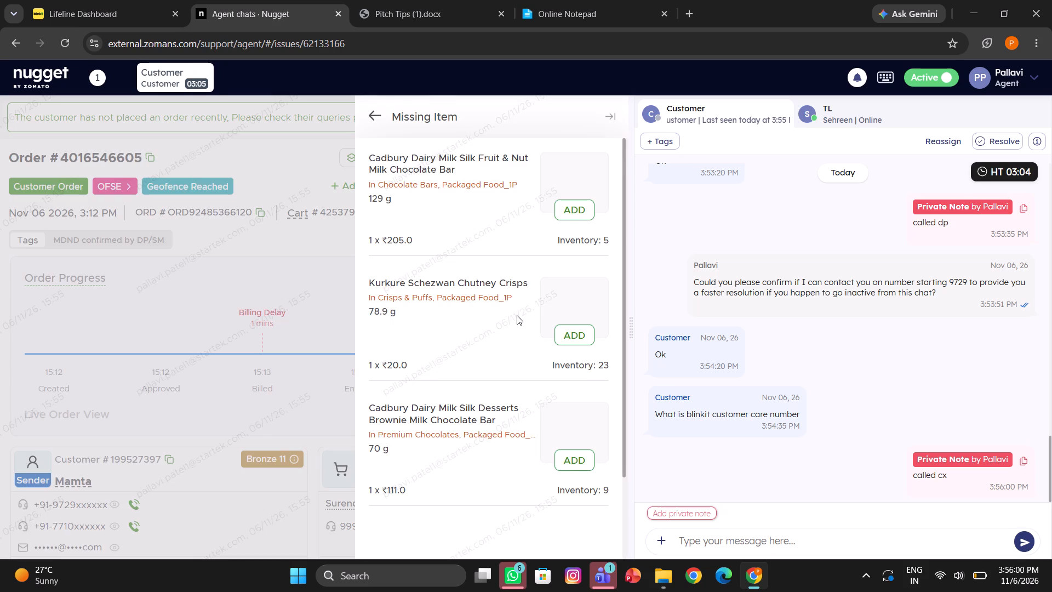
scroll(517, 315, "down", 1)
triple_click(439, 383)
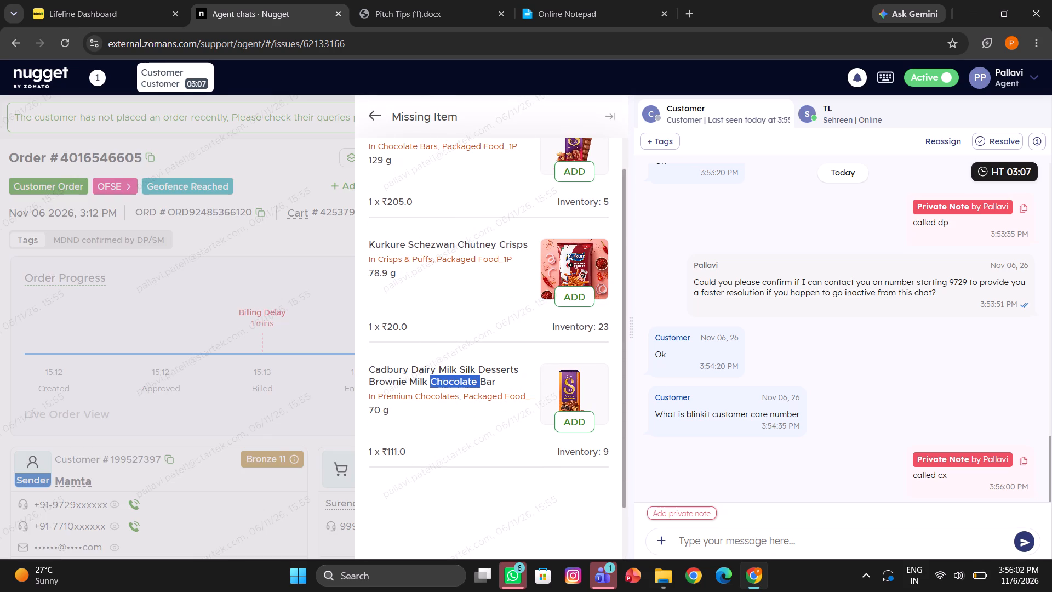
left_click(439, 383)
triple_click(453, 243)
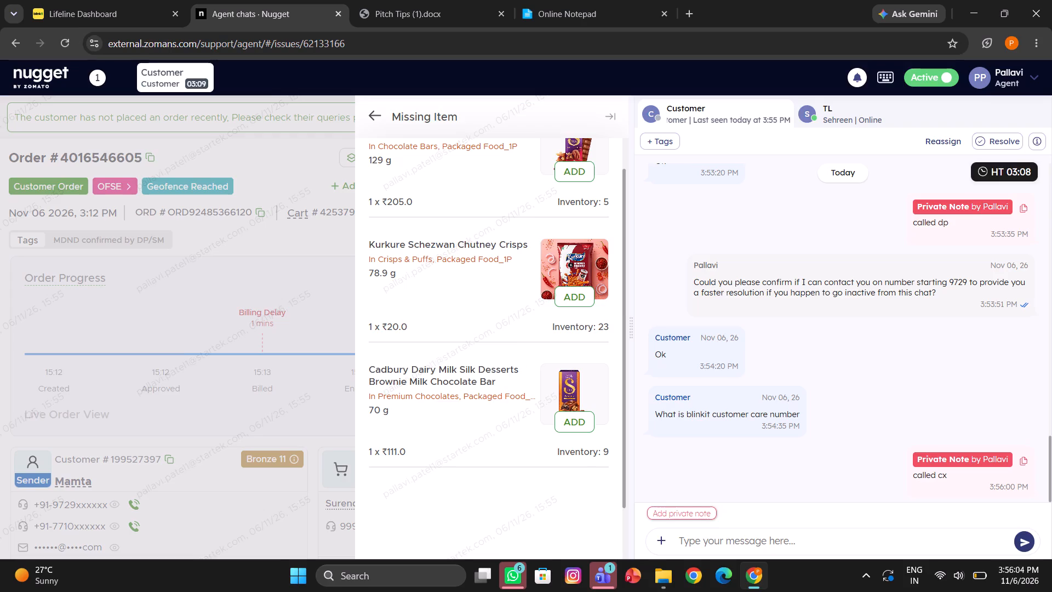
left_click(453, 243)
scroll(442, 231, "up", 1)
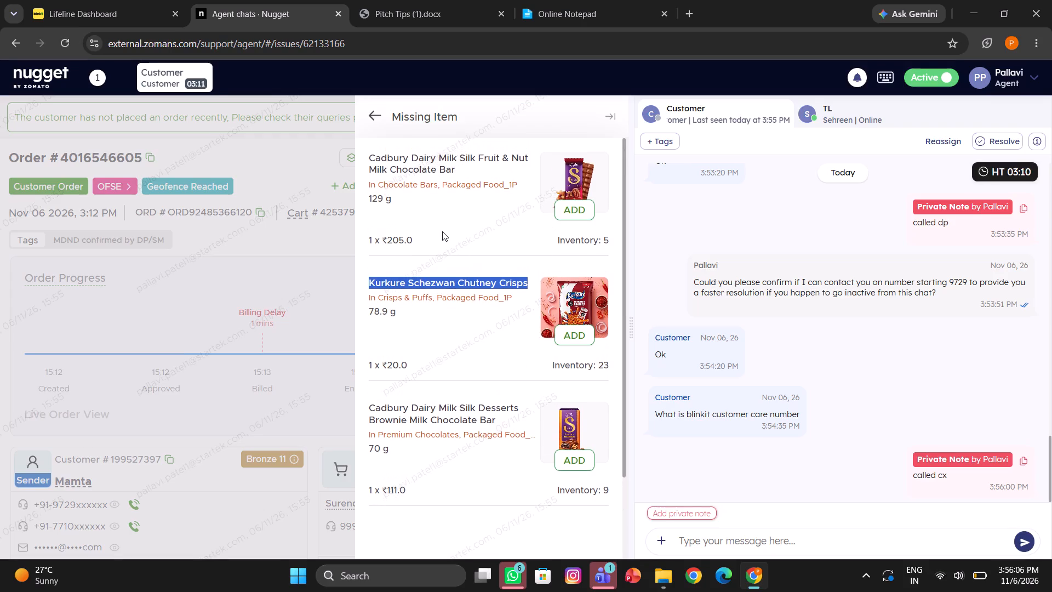
scroll(442, 231, "up", 2)
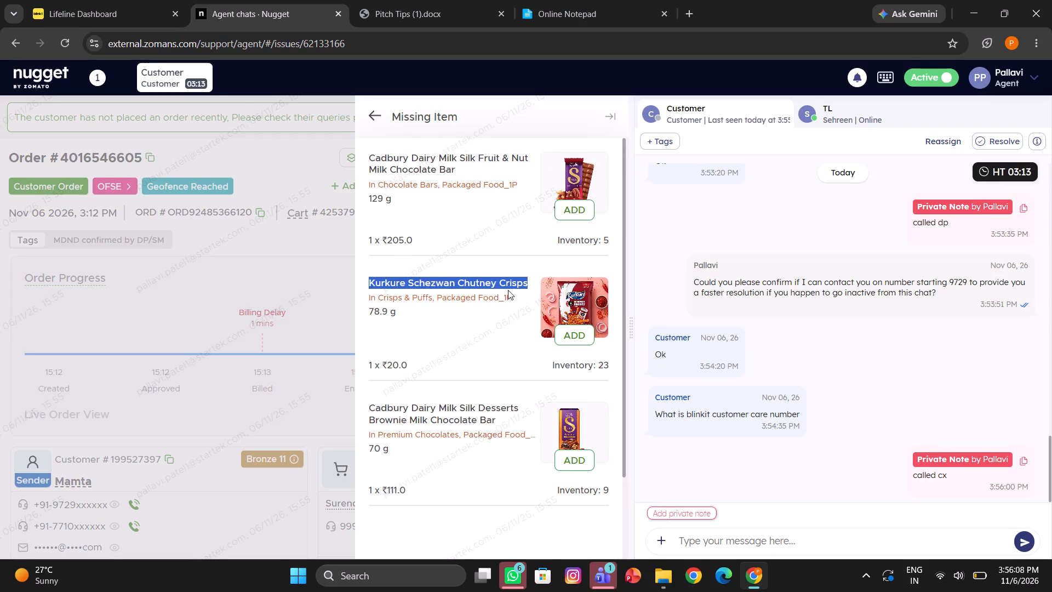
scroll(508, 290, "up", 1)
scroll(708, 303, "down", 1)
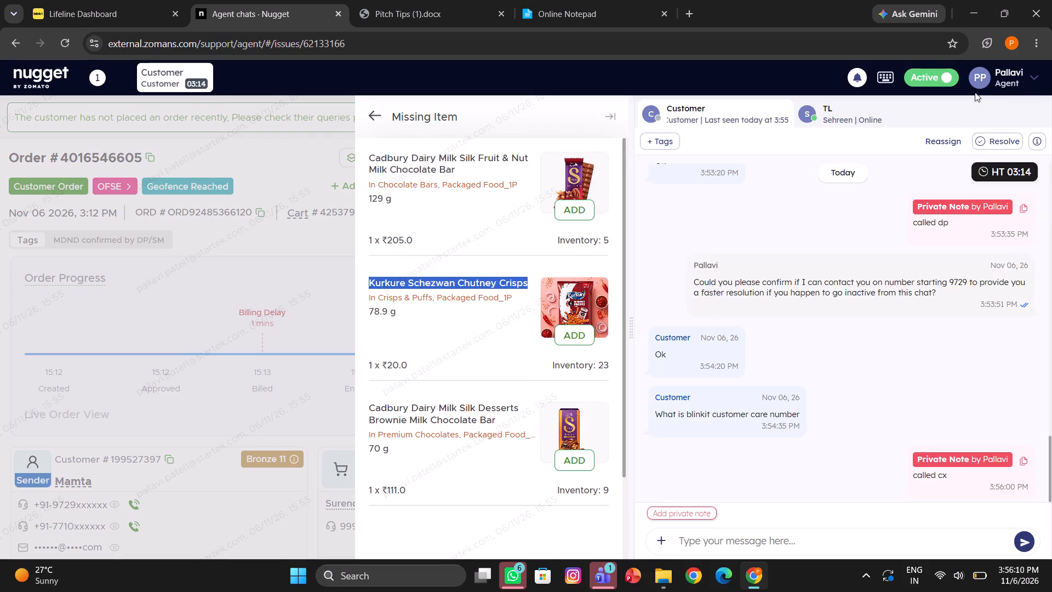
Check the agent's Productivity Hours for today and return to the agent chats.
left_click(979, 78)
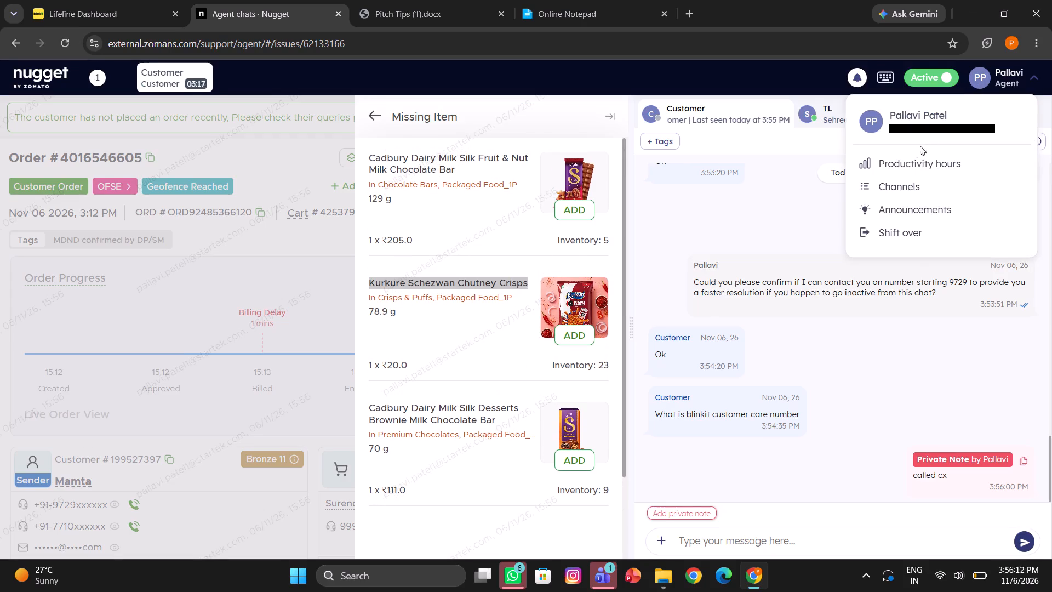
left_click(902, 161)
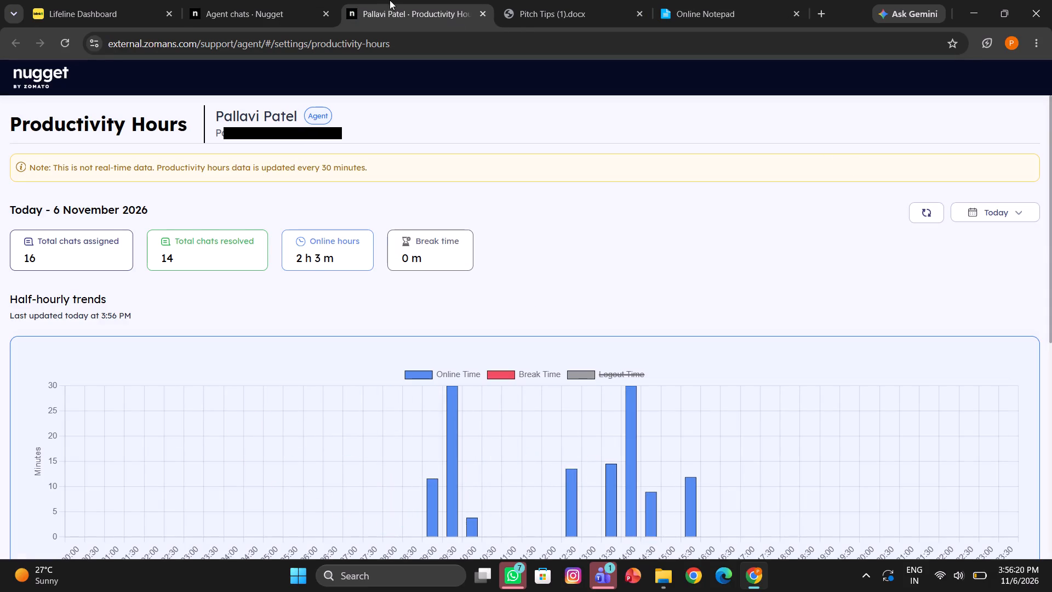
left_click(243, 1)
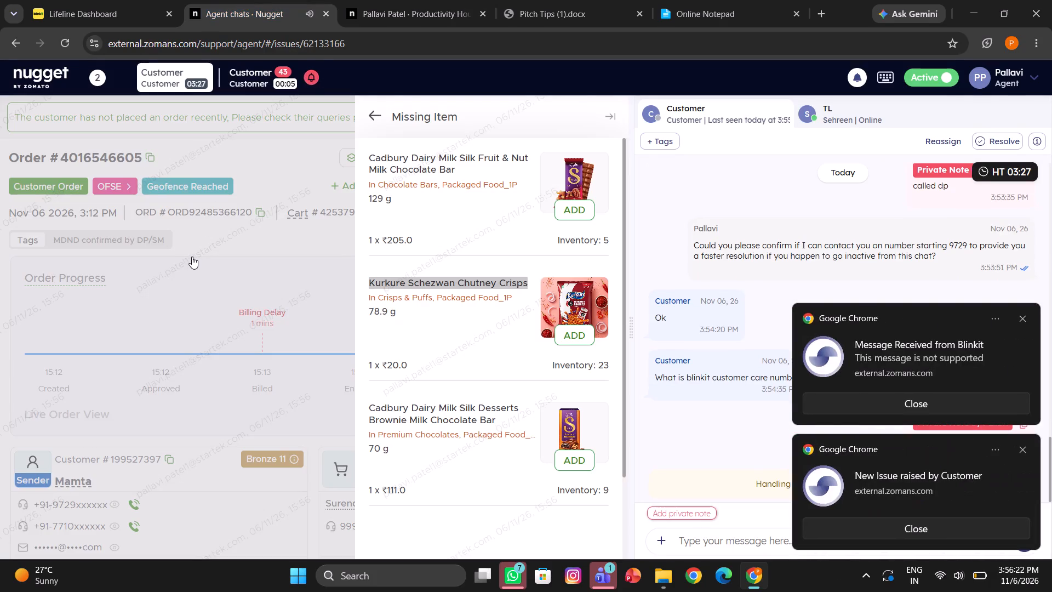
Open the newly assigned customer chat and send the suggested introduction and apology message.
left_click(192, 257)
left_click(262, 84)
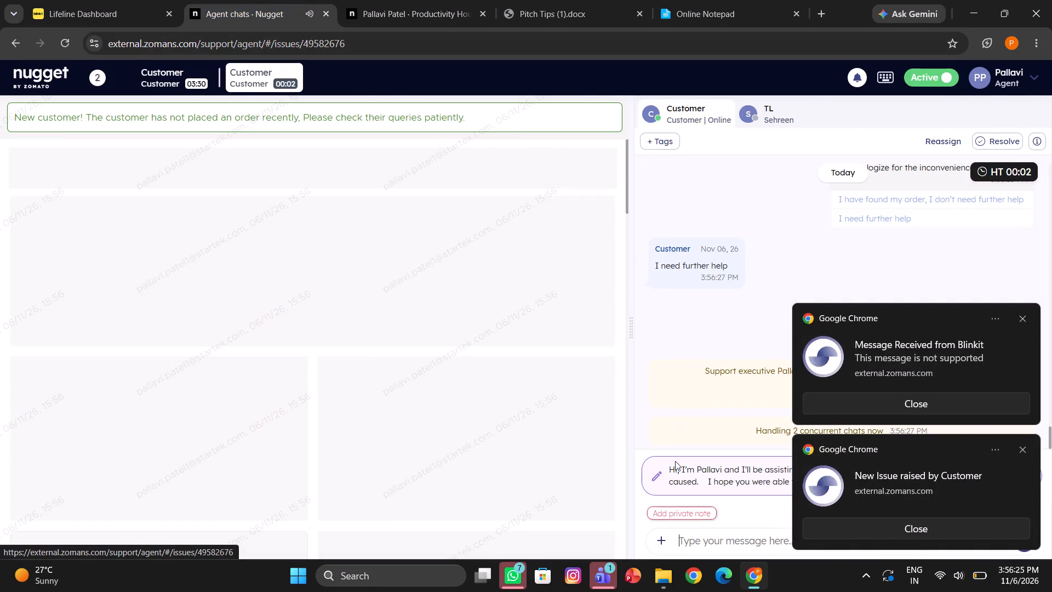
left_click(678, 466)
left_click(678, 466)
key("Return")
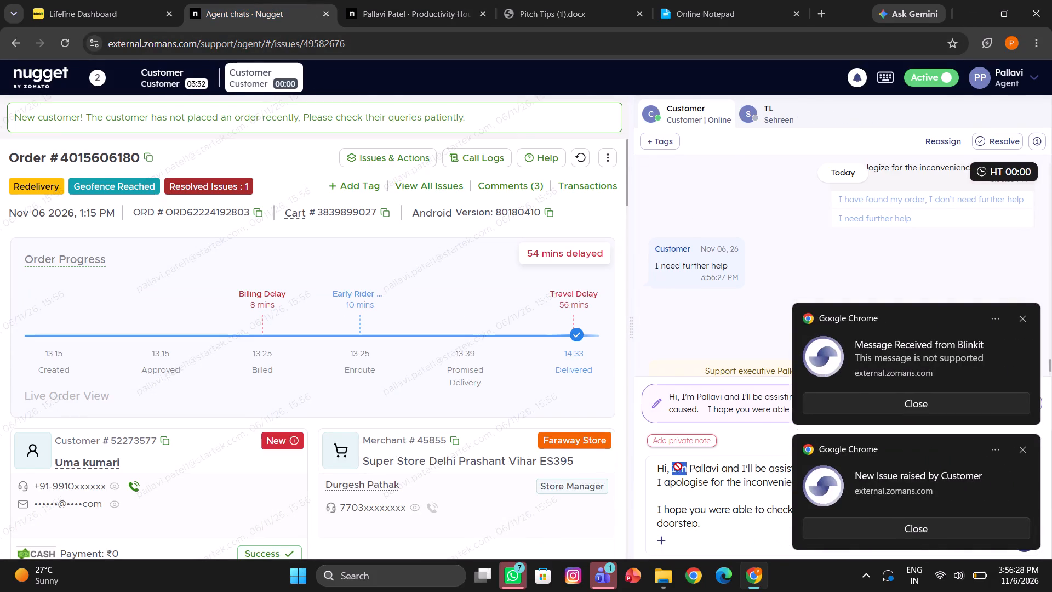
Return to the ₹342 order's chat and look over its customer, rider and delivery address details.
left_click(166, 74)
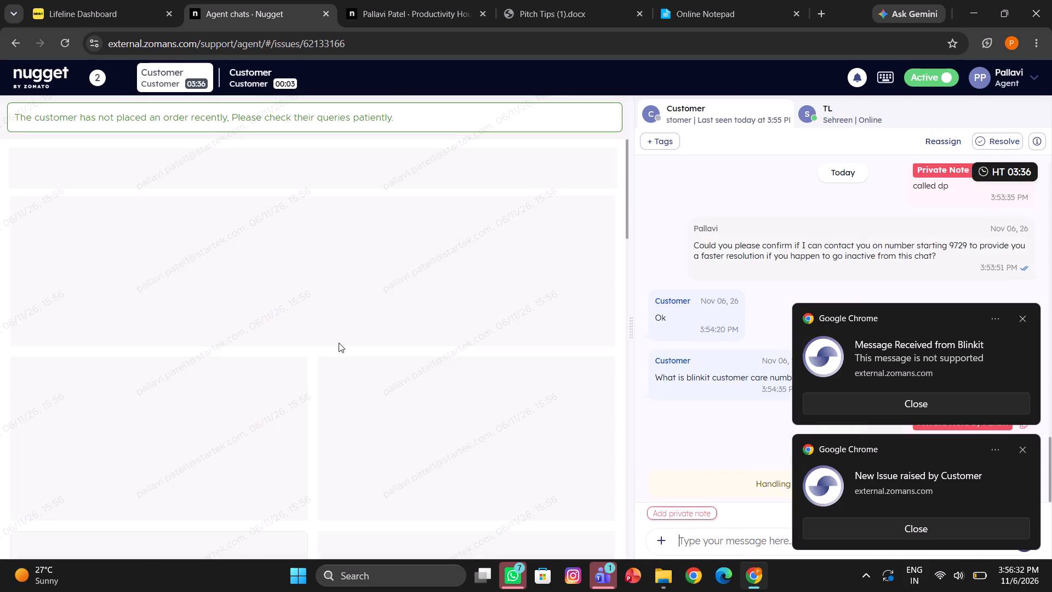
scroll(336, 351, "down", 3)
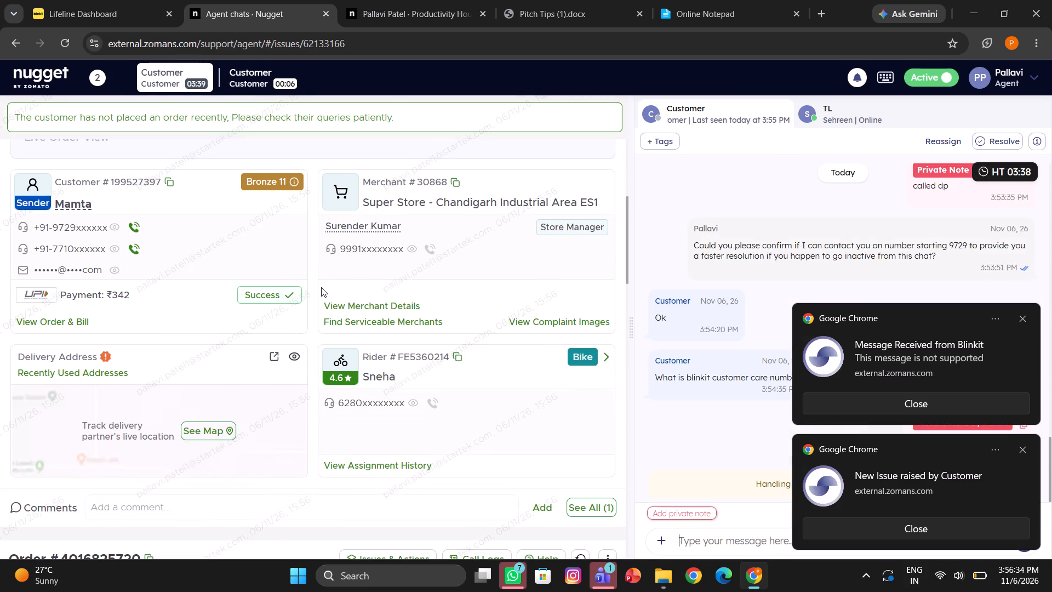
scroll(365, 282, "up", 1)
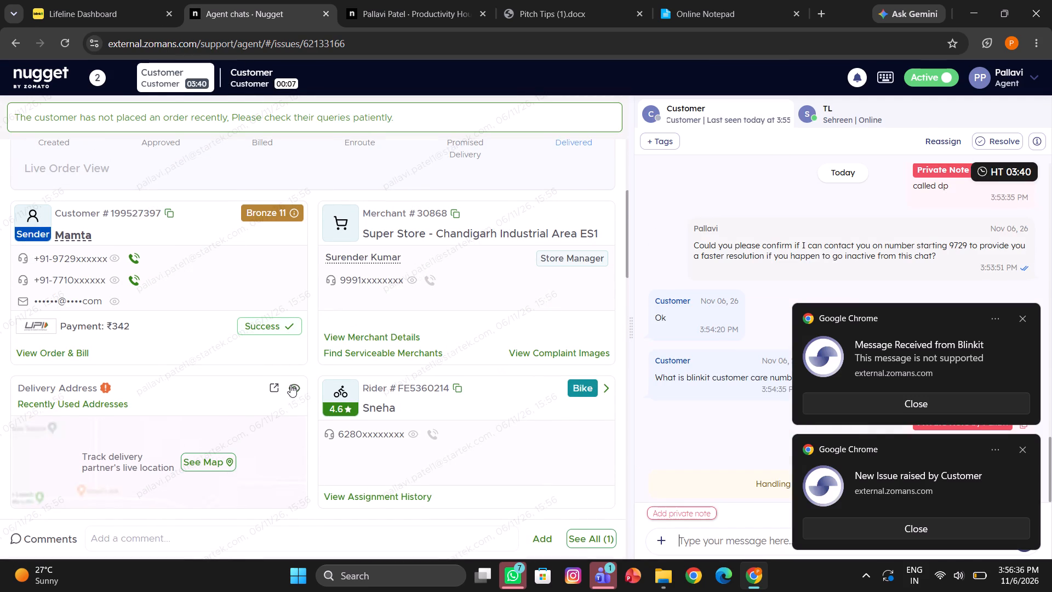
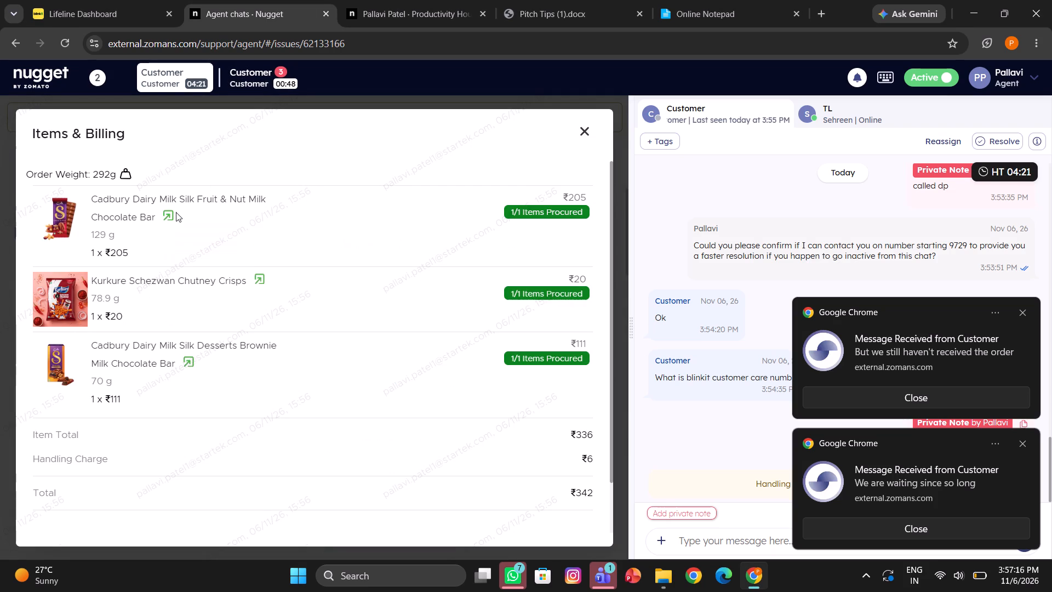
Close the Items & Billing details and return to the ₹342 order's customer, merchant and rider overview.
left_click(584, 128)
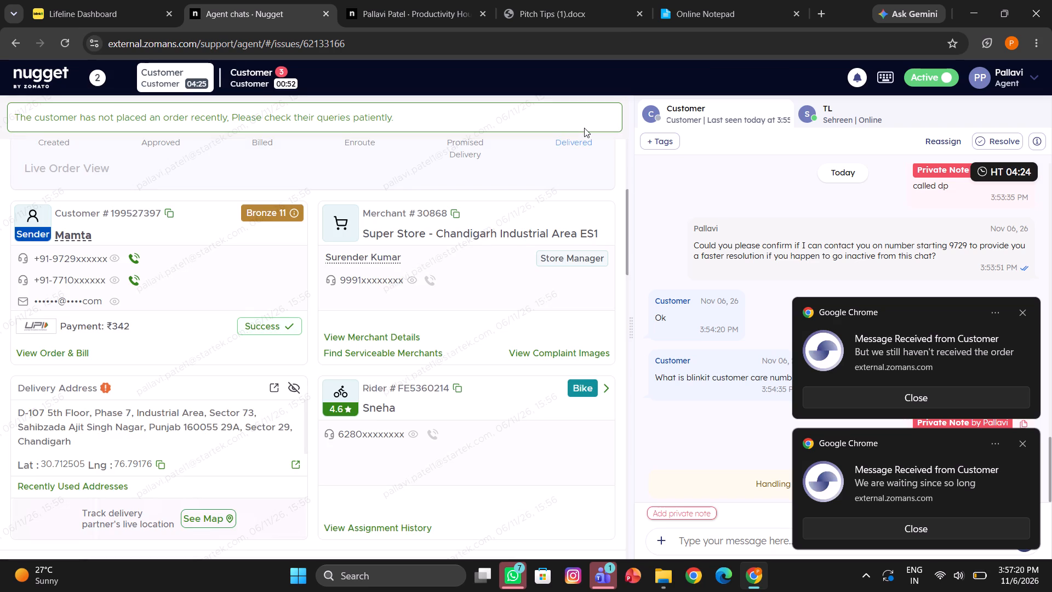
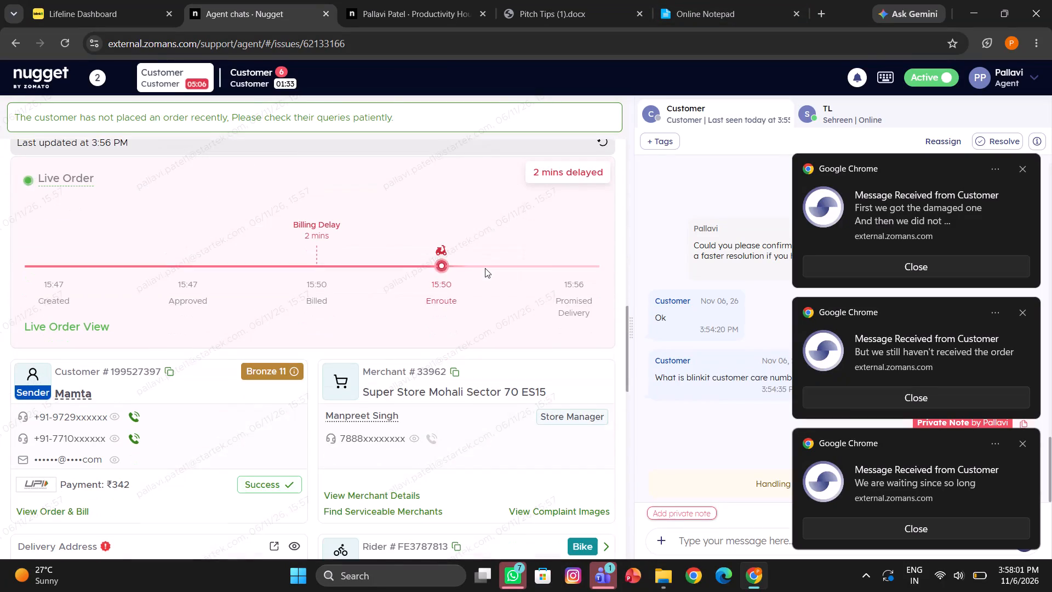
Check the order progress timeline of the customer's order placed on Nov 06 at 3:12 PM.
scroll(485, 268, "up", 6)
scroll(434, 258, "up", 6)
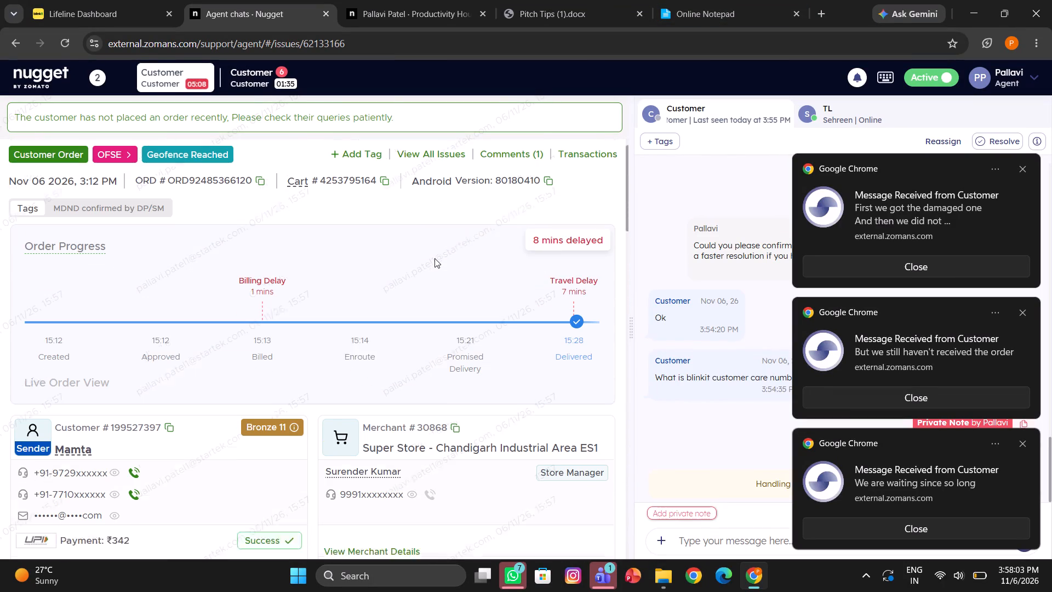
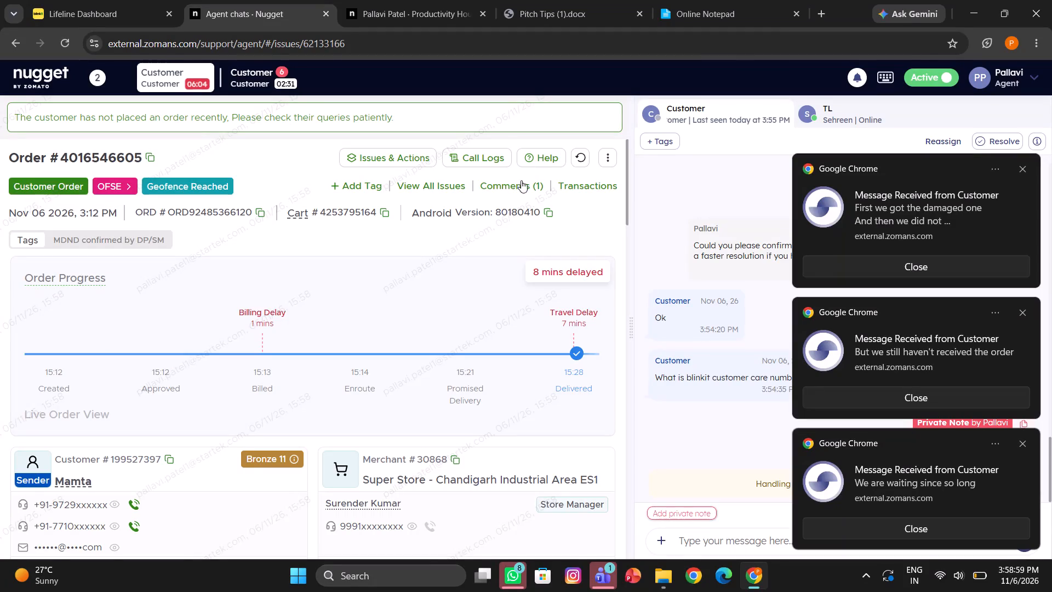
Report the 3:12 PM order as Order not Delivered under Order Level Issues and issue the ₹342 refund to the original source.
left_click(404, 157)
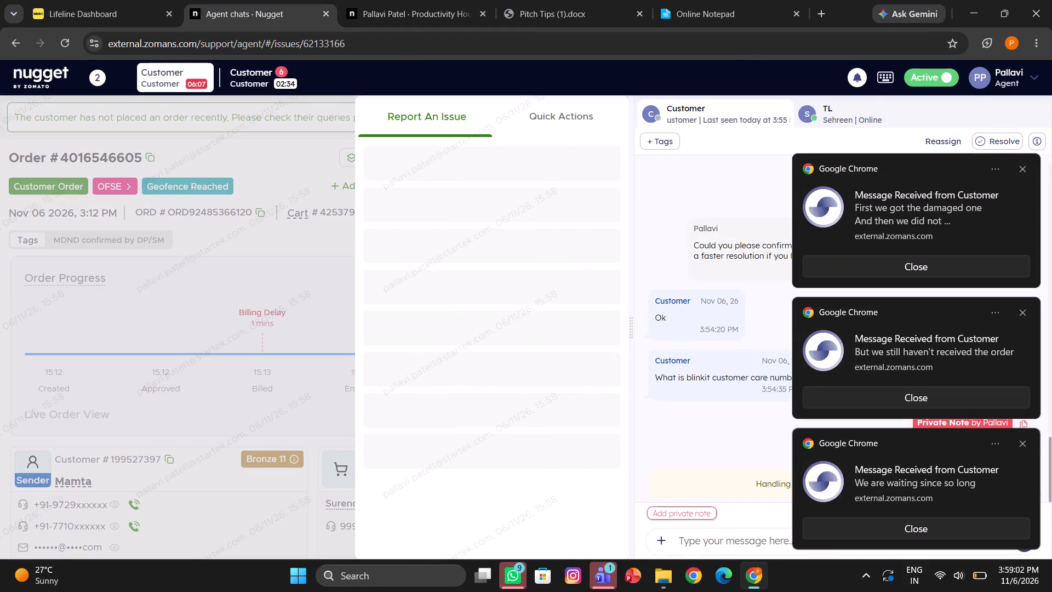
left_click(494, 162)
type("or")
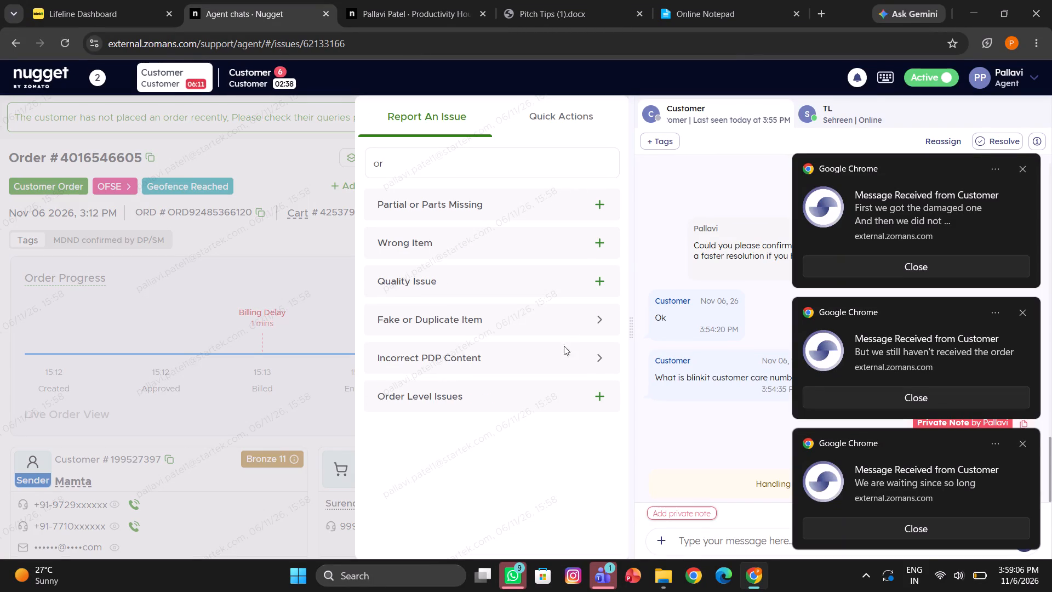
left_click(527, 376)
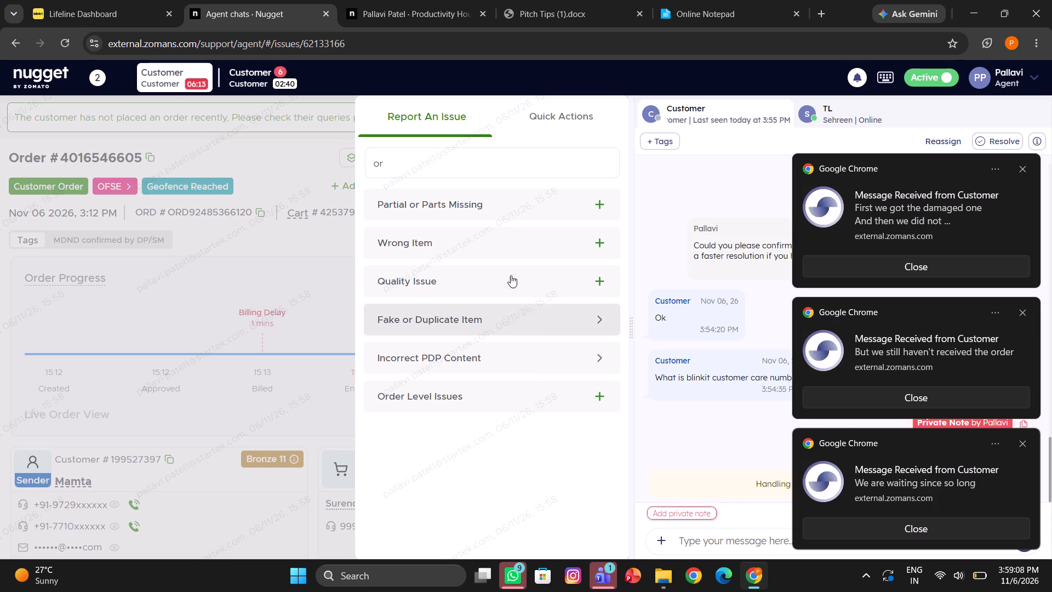
left_click(477, 172)
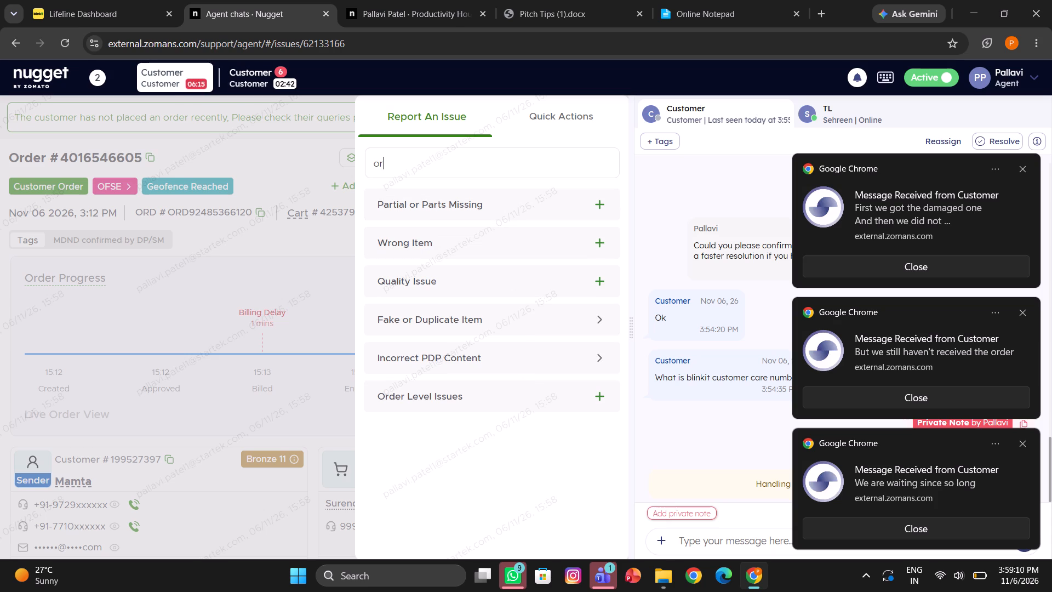
type("der")
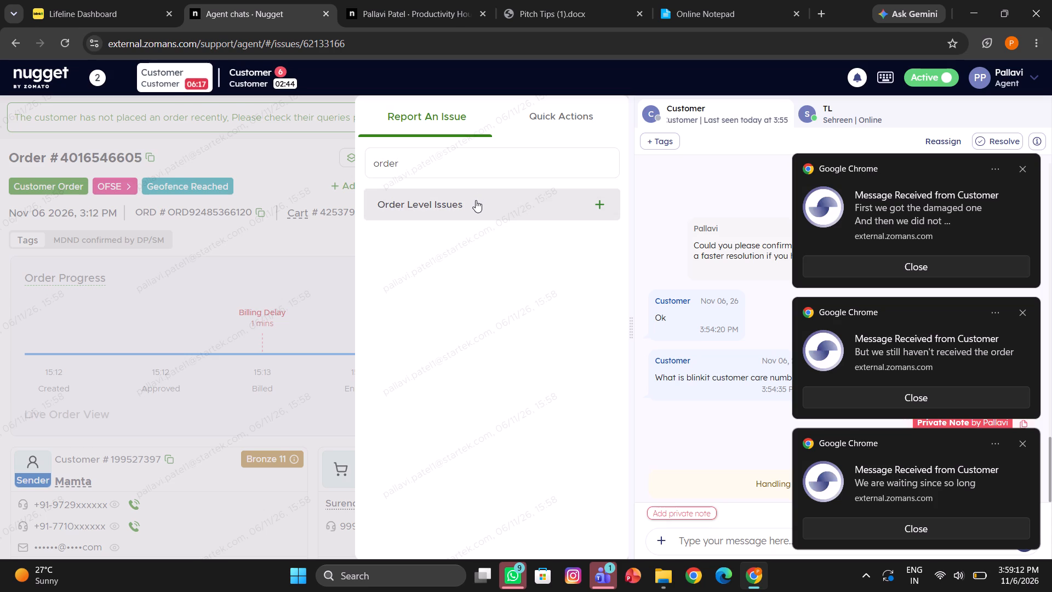
left_click(472, 201)
left_click(473, 232)
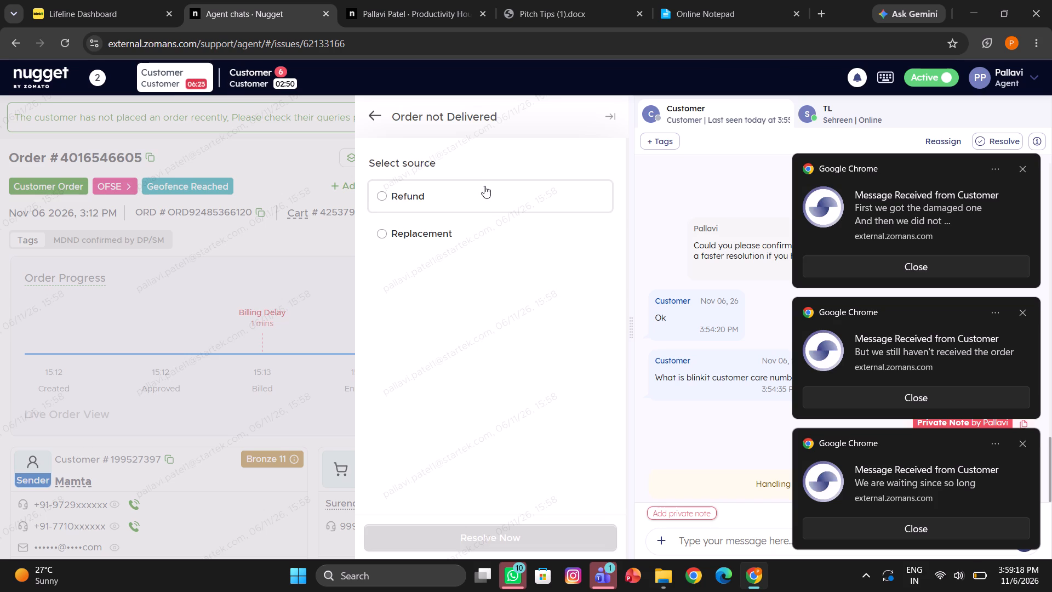
left_click(502, 183)
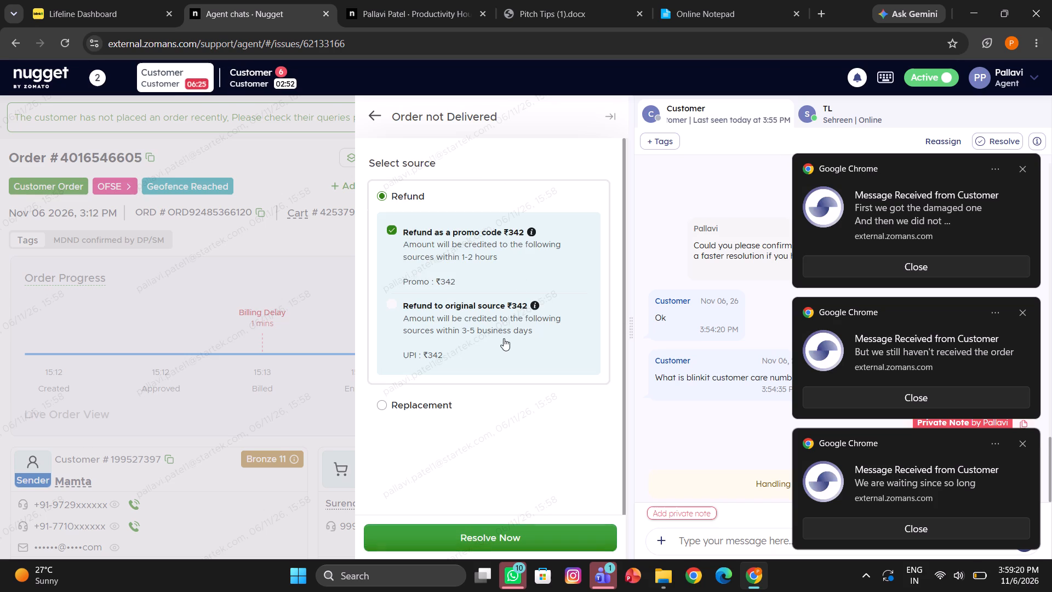
left_click(506, 316)
left_click(507, 531)
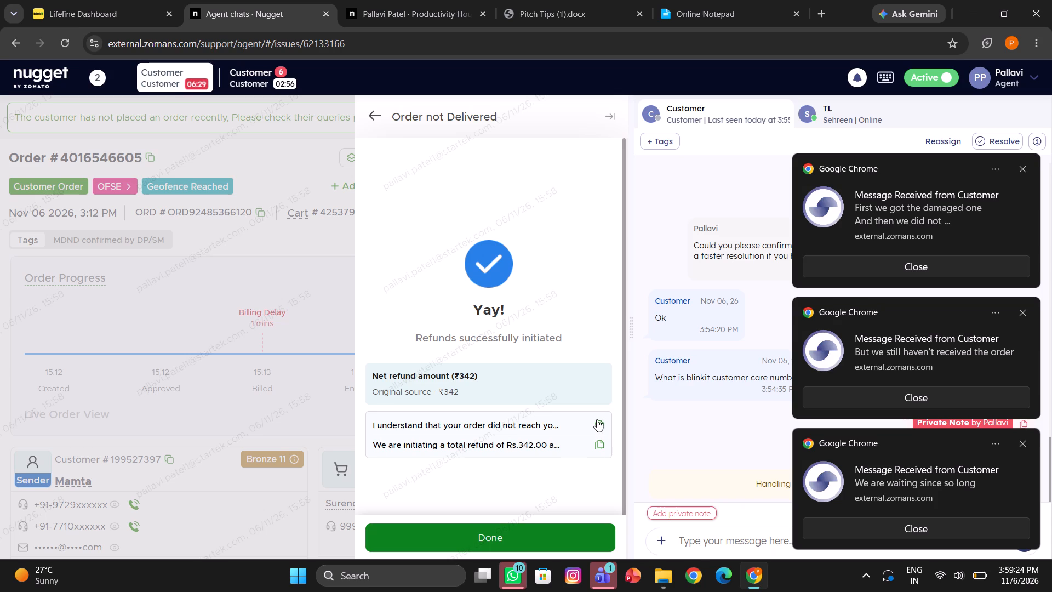
Send the customer the two suggested replies, acknowledging the undelivered order and the Rs.342.00 refund, and finish the refund form.
left_click(598, 419)
left_click(716, 544)
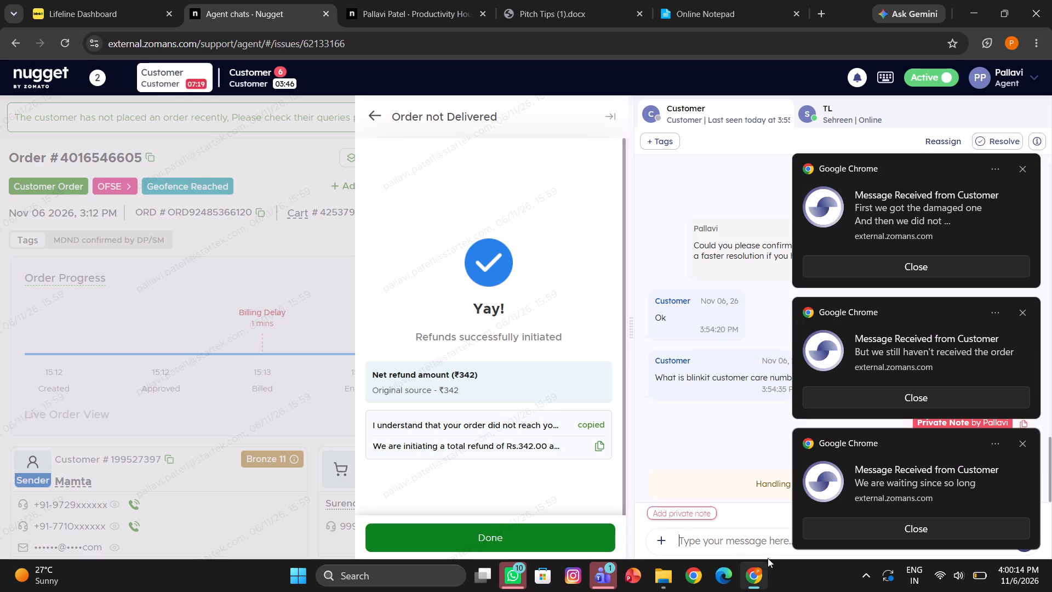
key("ctrl+v")
key("Return")
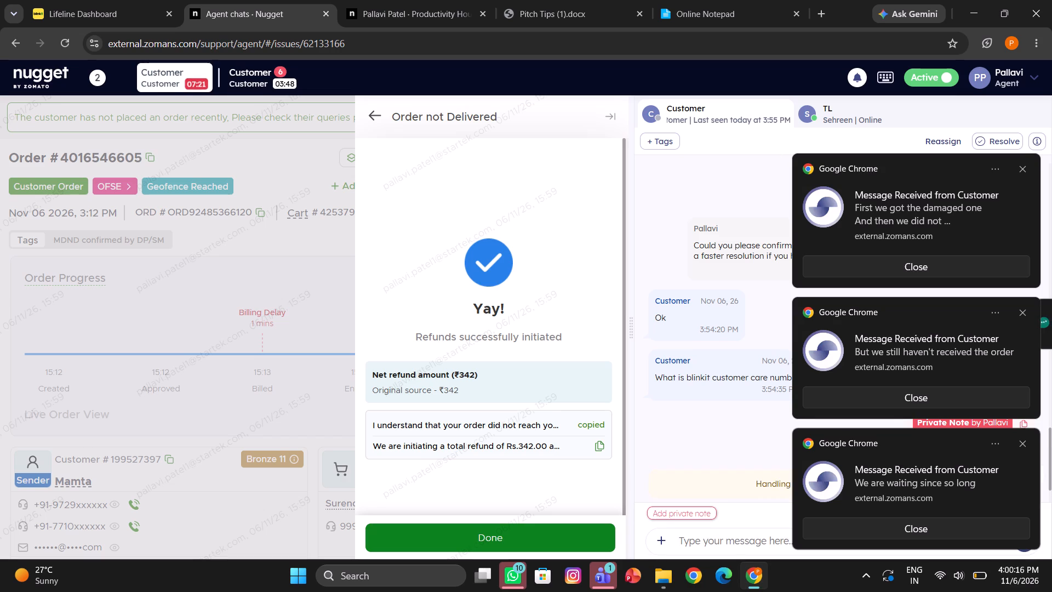
left_click(597, 447)
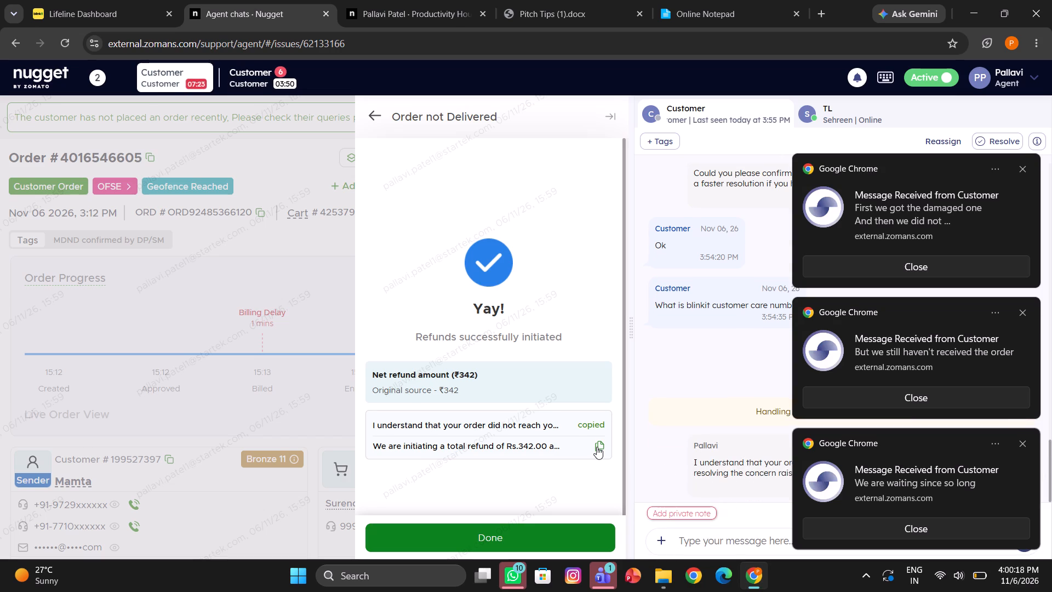
left_click(739, 533)
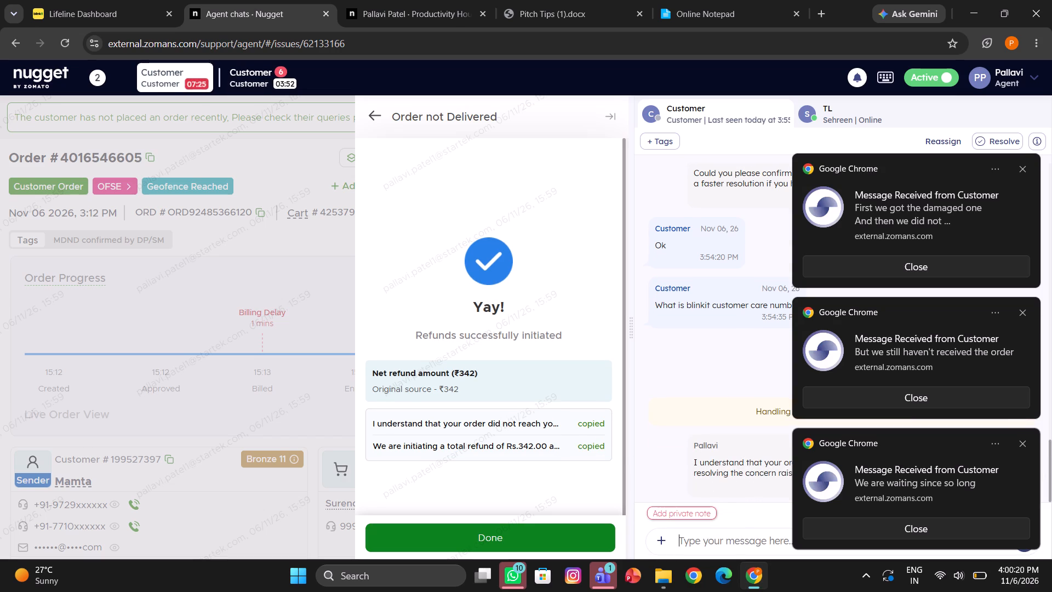
key("ctrl+v")
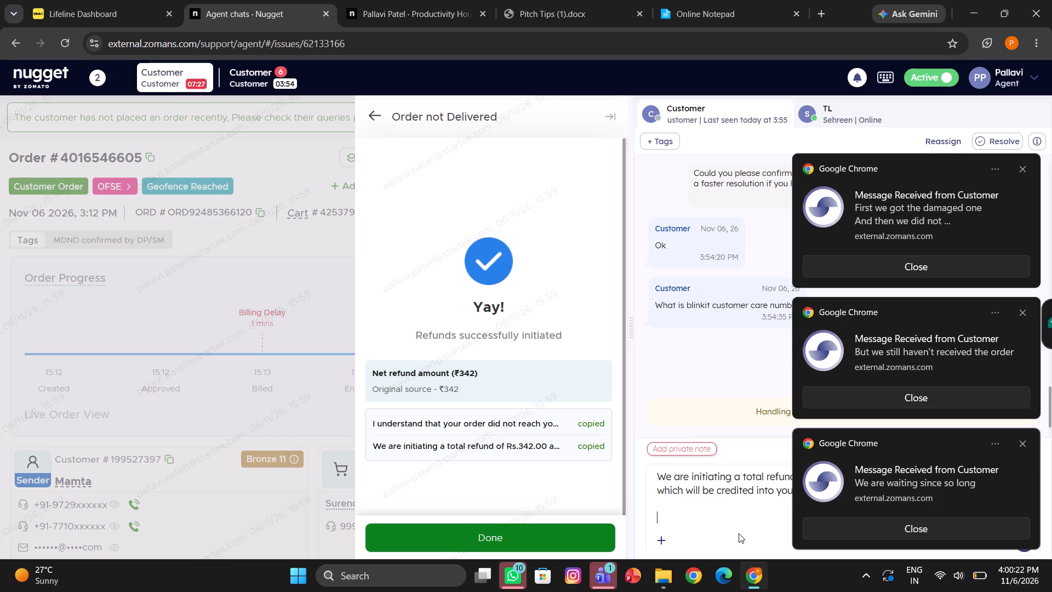
key("Return")
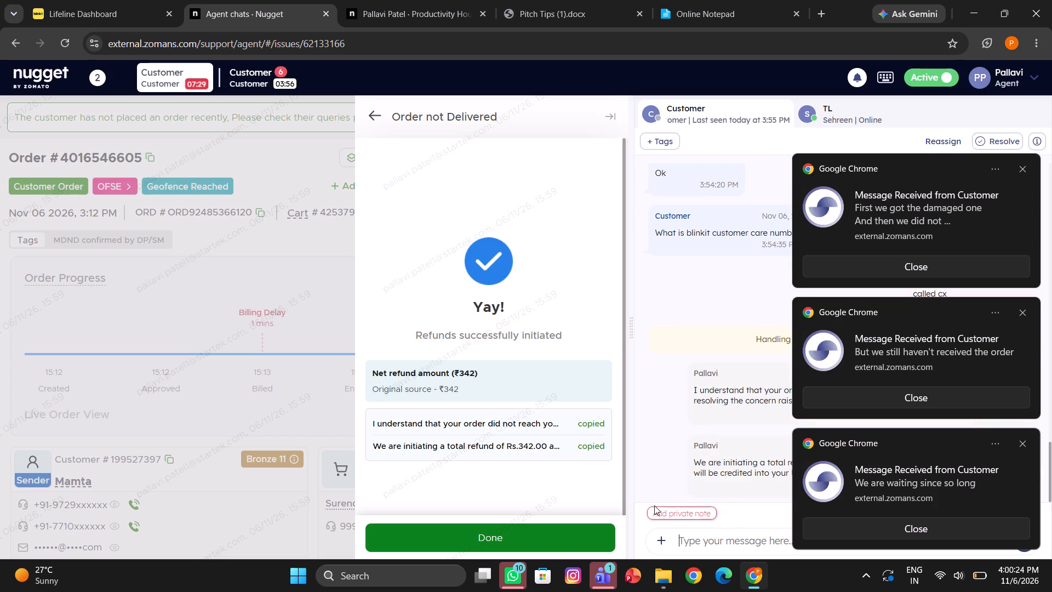
left_click(553, 542)
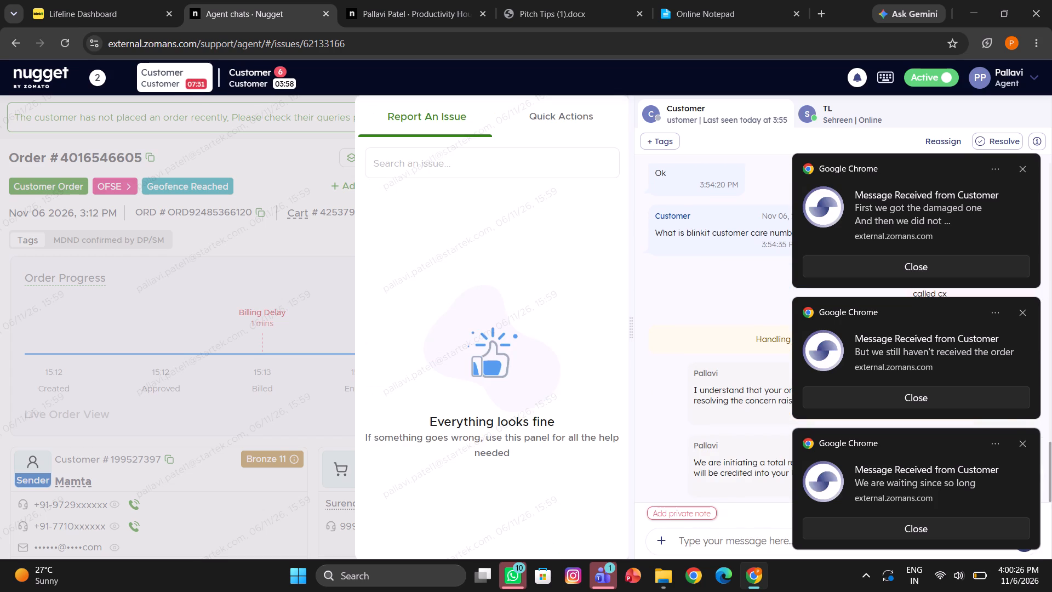
Send the customer the "/Rate us/Rating" canned response.
left_click(717, 533)
type("/ra")
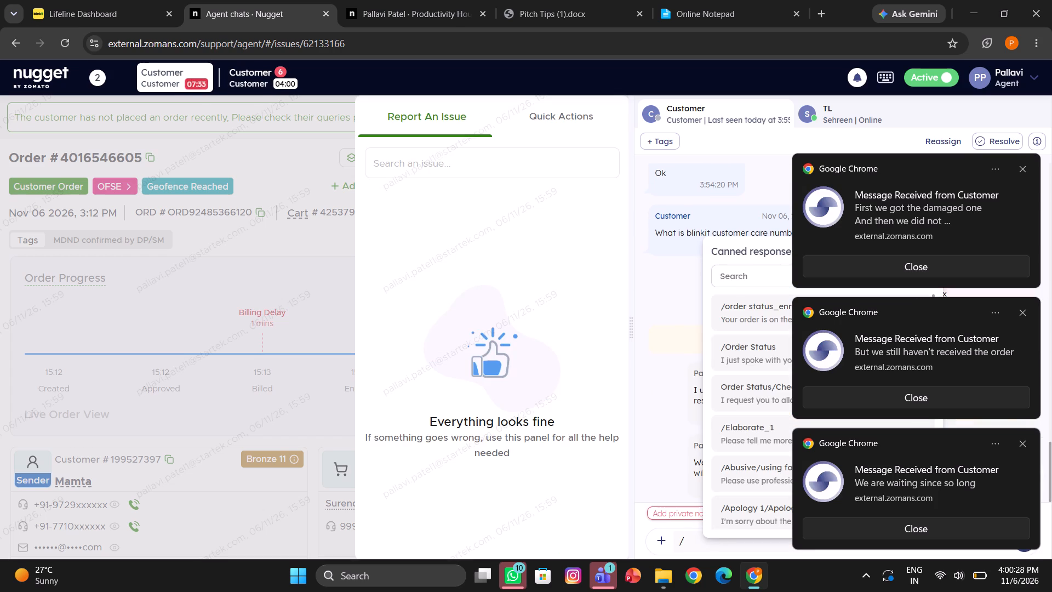
left_click(717, 355)
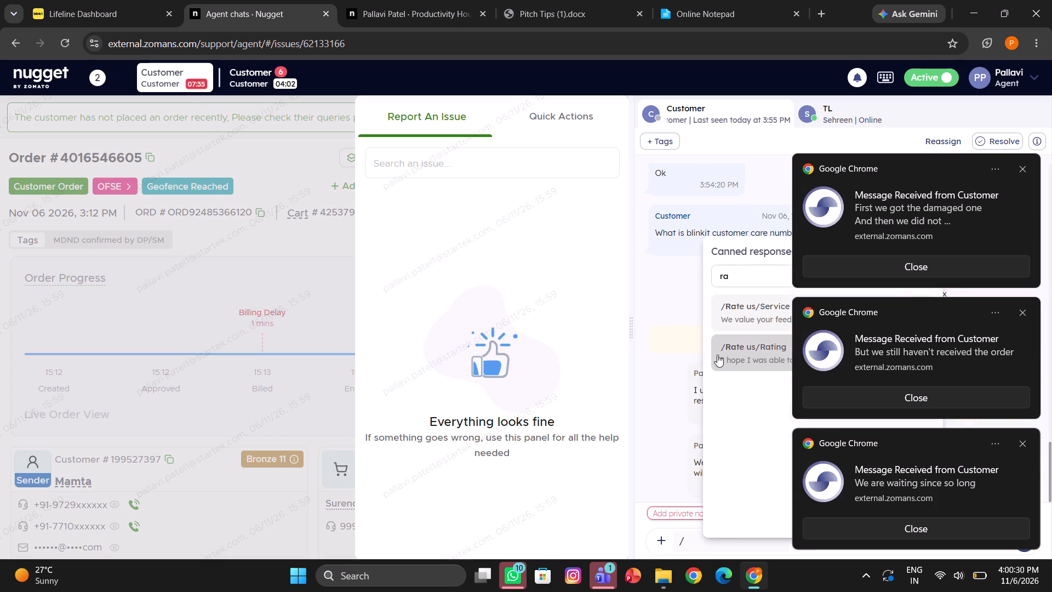
key("Return")
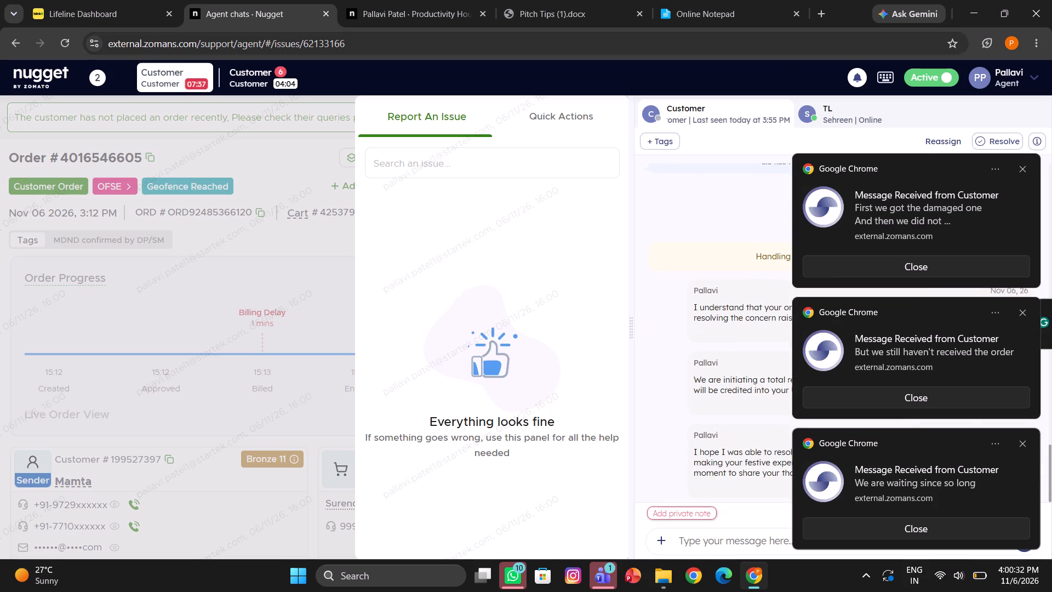
Open the waiting chat of the other customer, assigned at 3:56 PM, and review their recent messages.
left_click(282, 79)
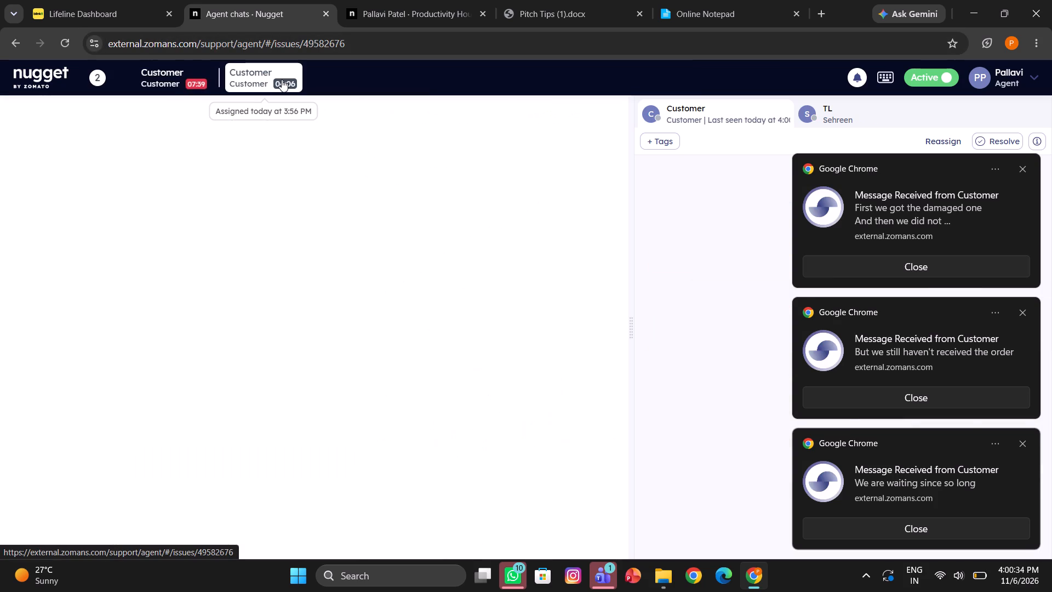
scroll(711, 325, "down", 6)
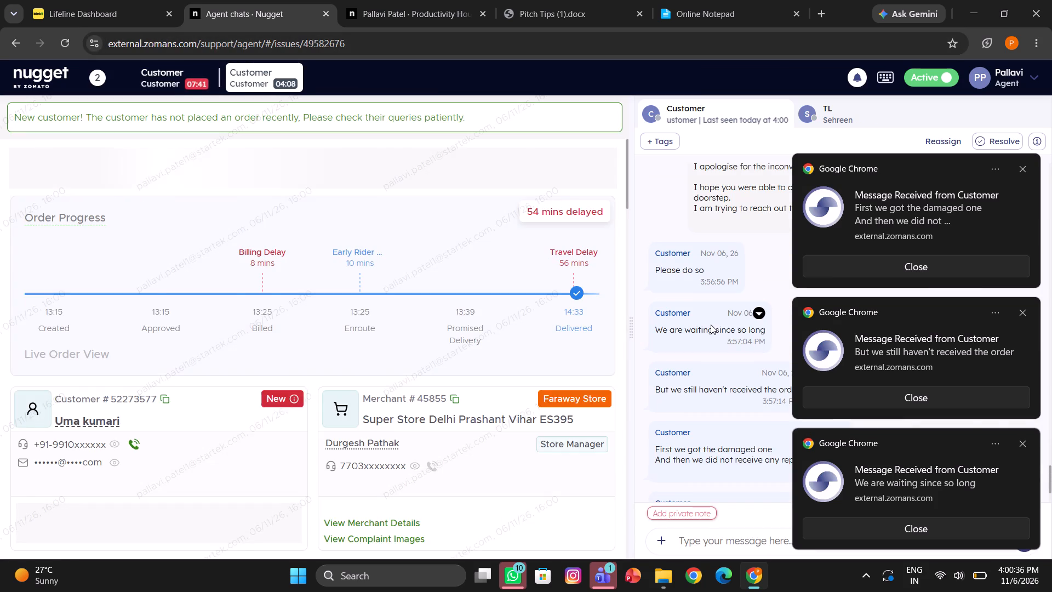
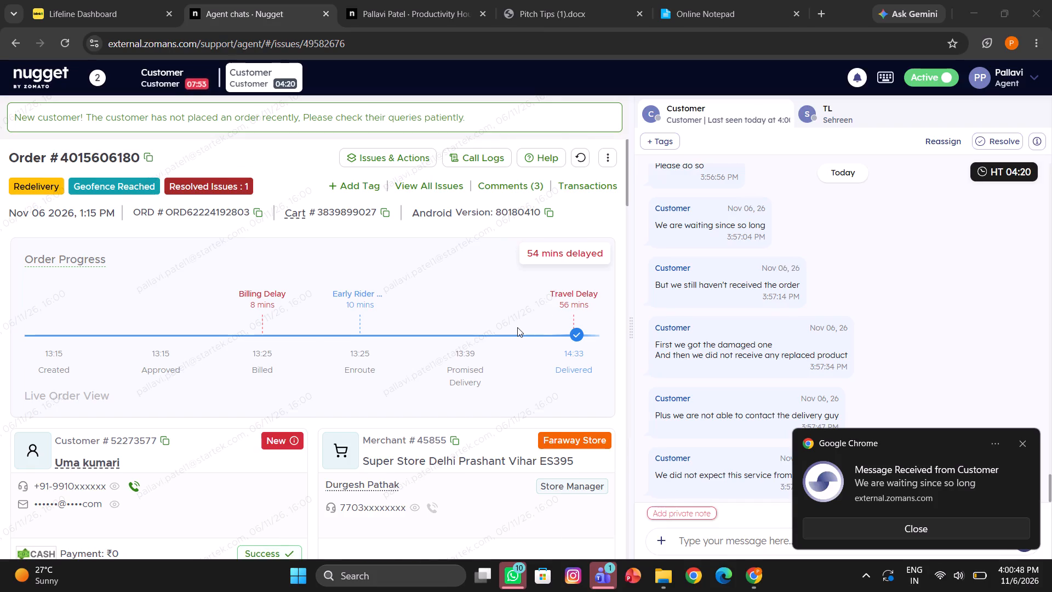
Place a call to the rider assigned to the second customer's delayed order.
scroll(517, 327, "down", 1)
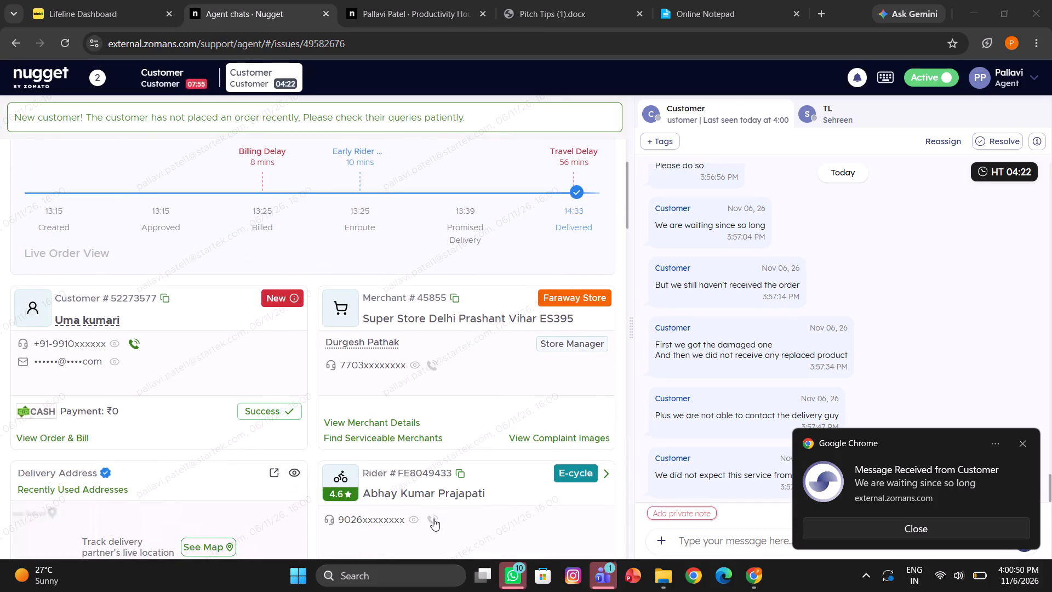
left_click(433, 519)
left_click(564, 396)
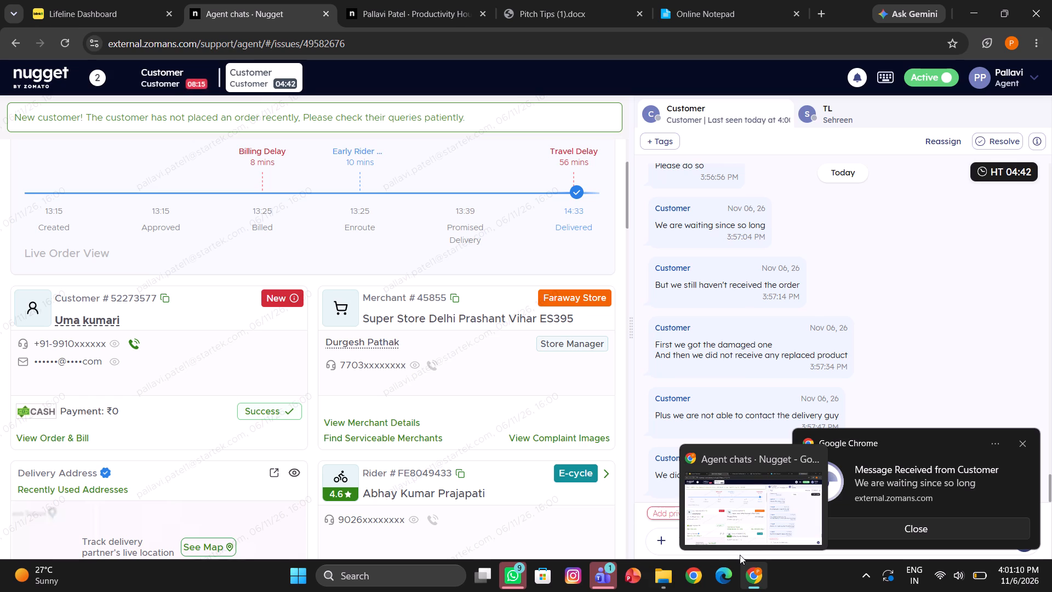
left_click(846, 388)
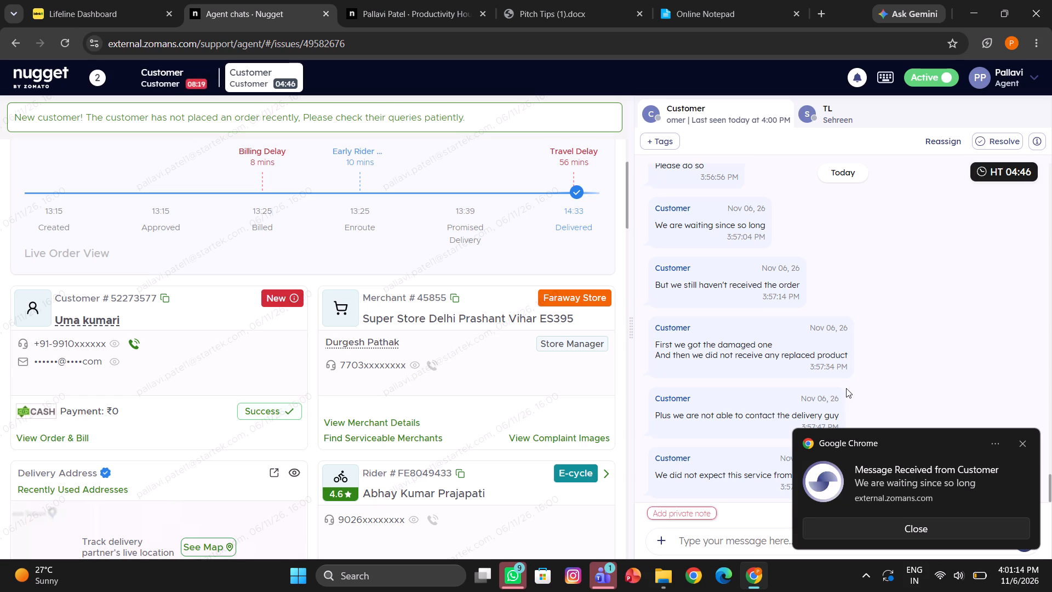
Write the private note "called dp" on the second customer's chat.
left_click(667, 510)
type("called dp")
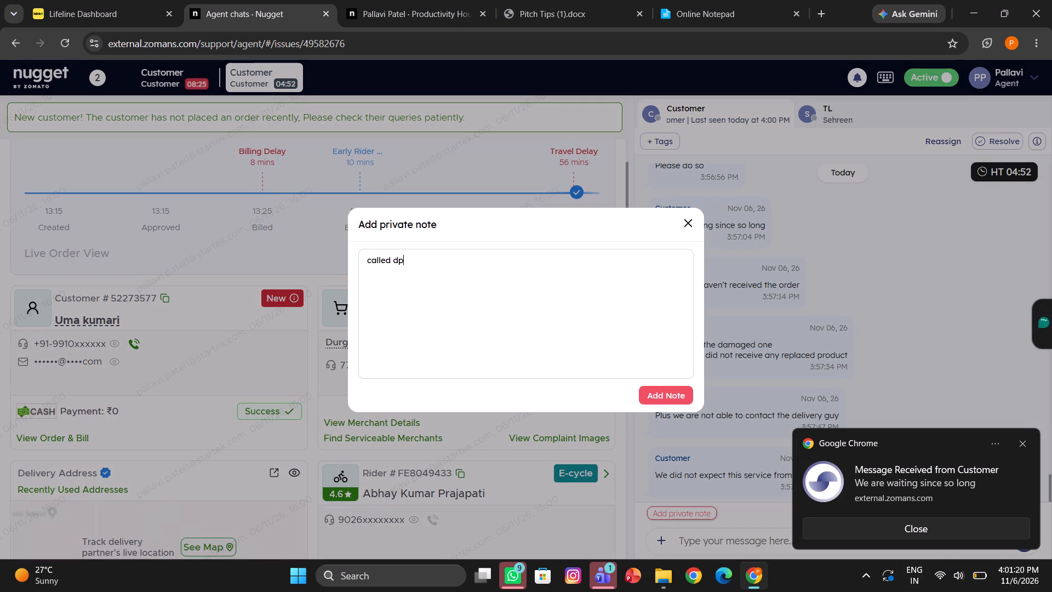
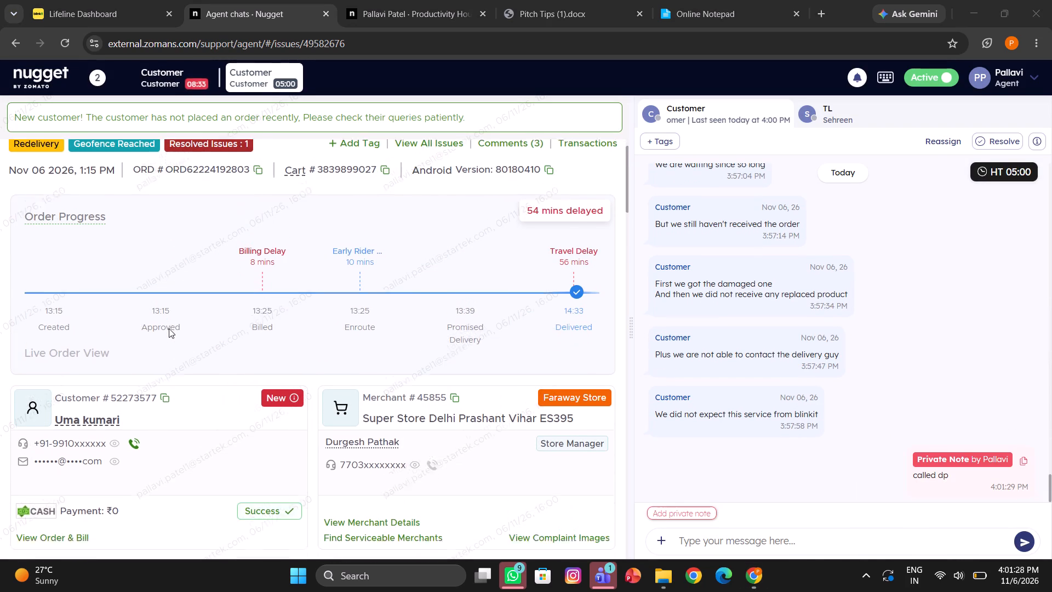
Review the order progress, merchant and rider details of the second customer's redelivery and pickup orders.
scroll(169, 328, "right", 1)
scroll(169, 328, "down", 6)
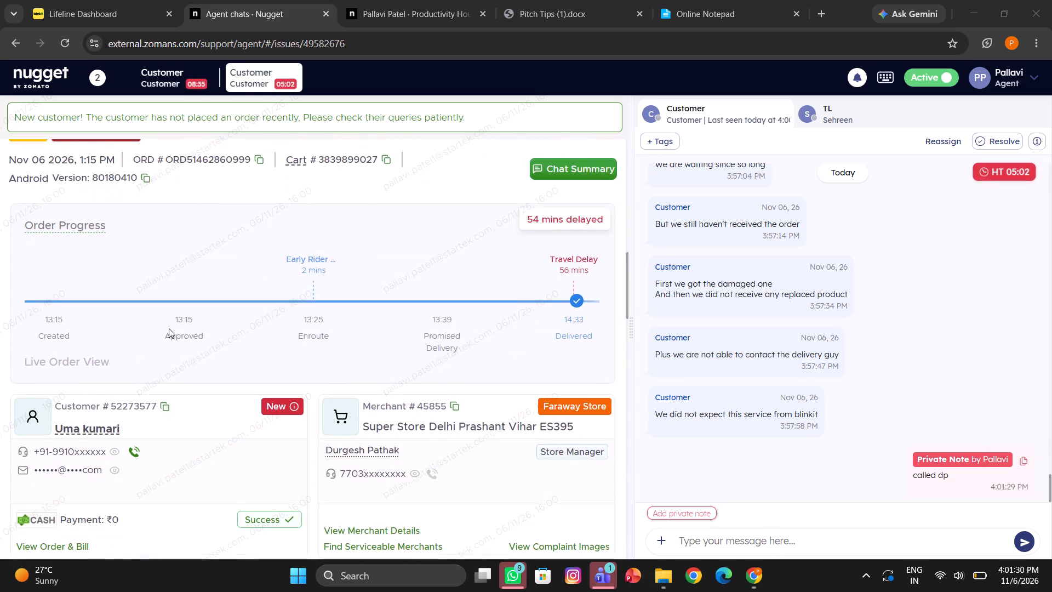
scroll(169, 328, "down", 1)
scroll(169, 328, "up", 1)
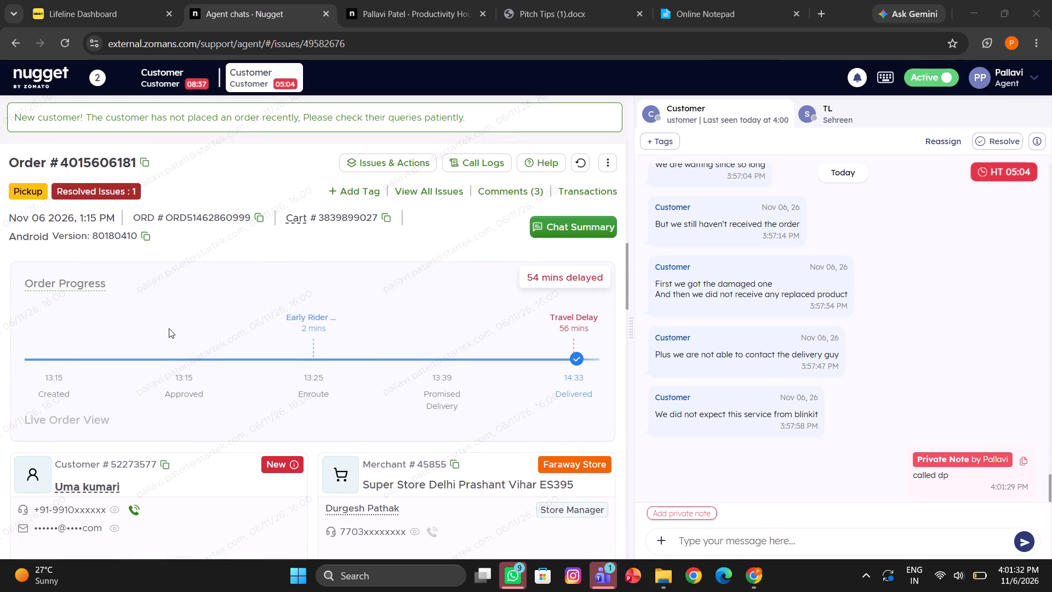
scroll(169, 328, "down", 3)
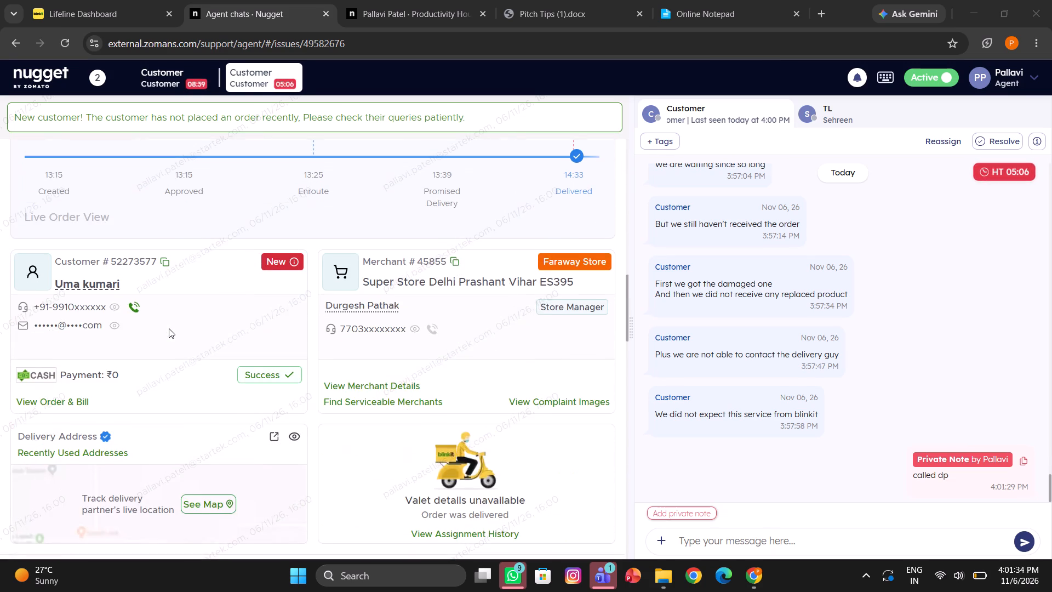
scroll(169, 328, "down", 1)
scroll(169, 328, "up", 8)
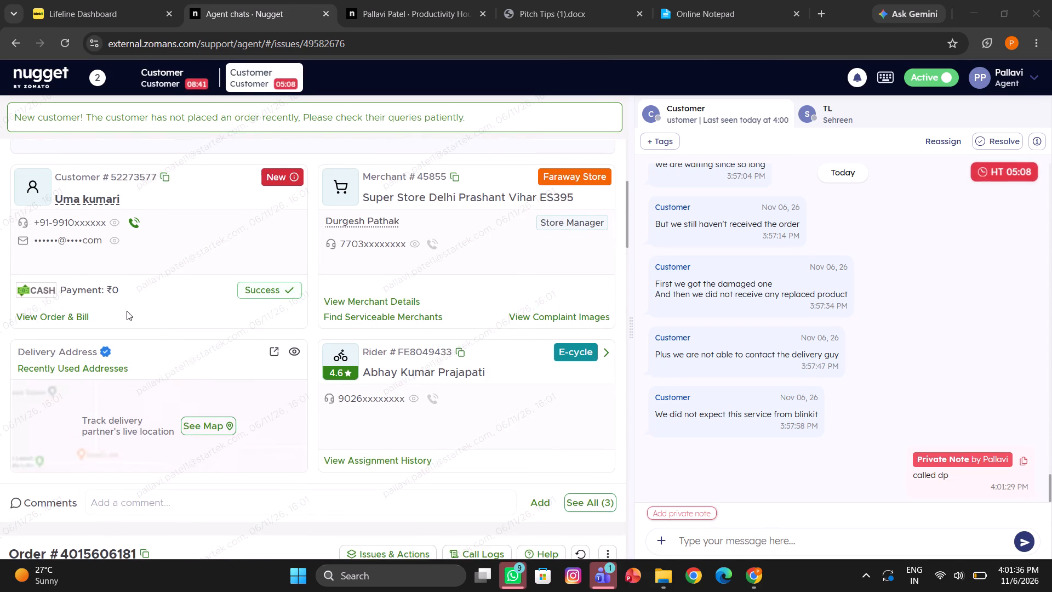
Place a call to the store manager of the merchant handling the second customer's redelivery order.
scroll(140, 282, "up", 1)
left_click(432, 372)
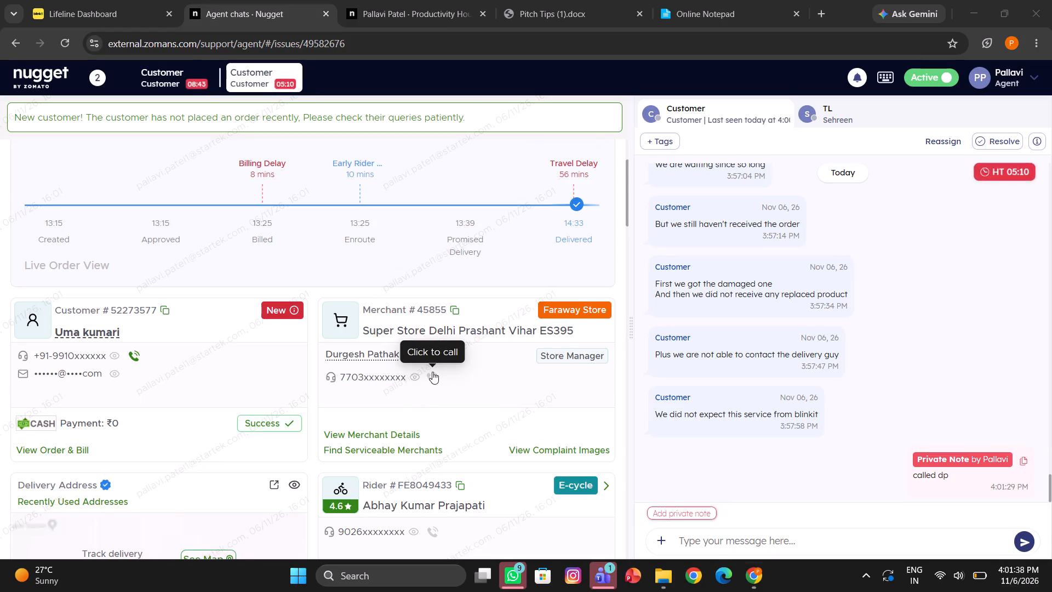
left_click(539, 406)
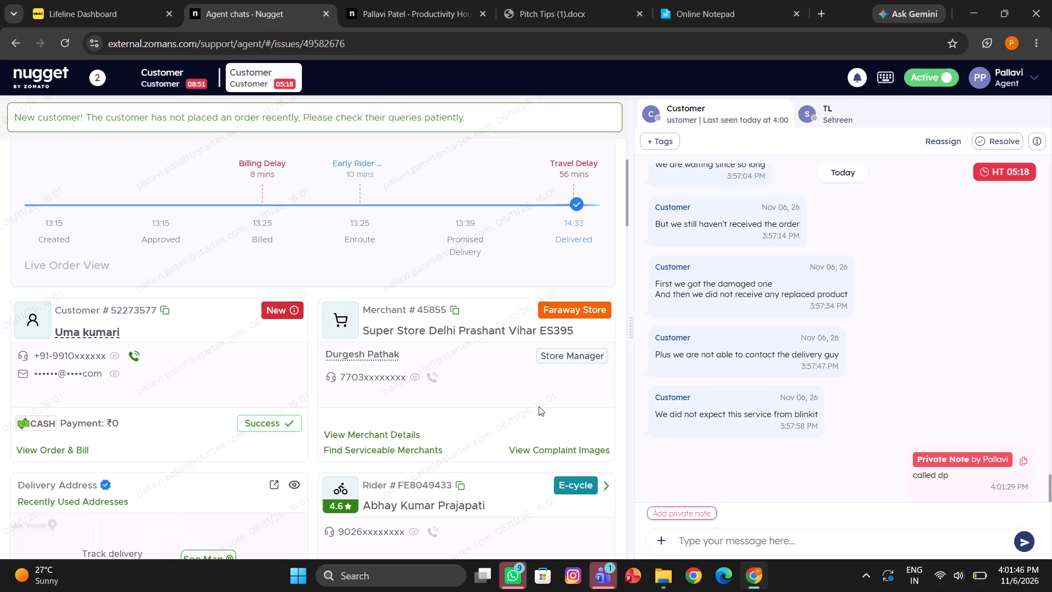
Check the agent's productivity hours for today, and return to the second customer's chat.
left_click(982, 74)
left_click(903, 158)
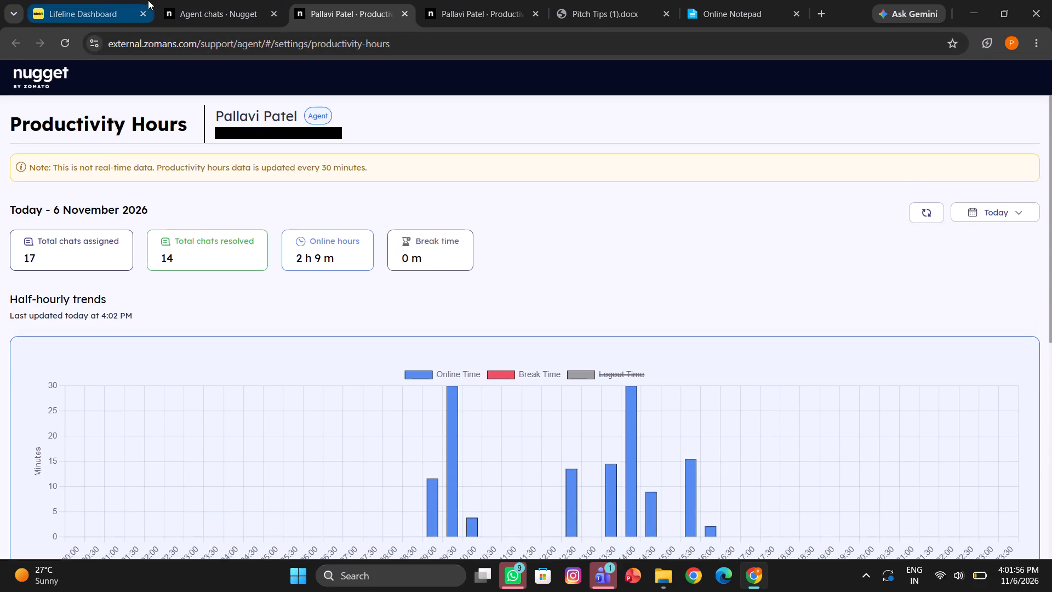
left_click(104, 0)
left_click(246, 0)
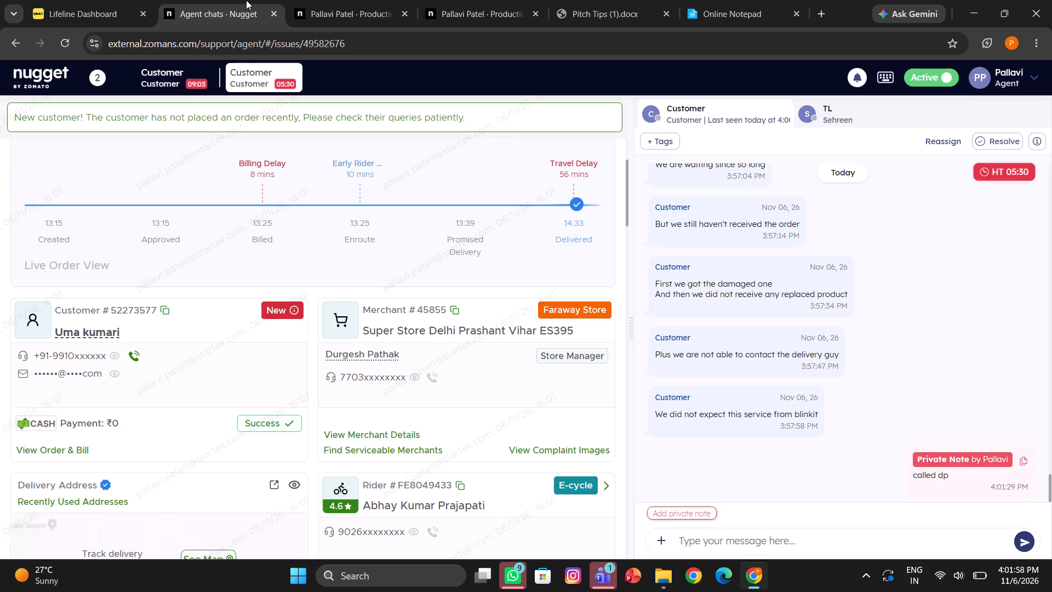
Add the private note "dp-ur" to the second customer's chat.
scroll(697, 369, "down", 1)
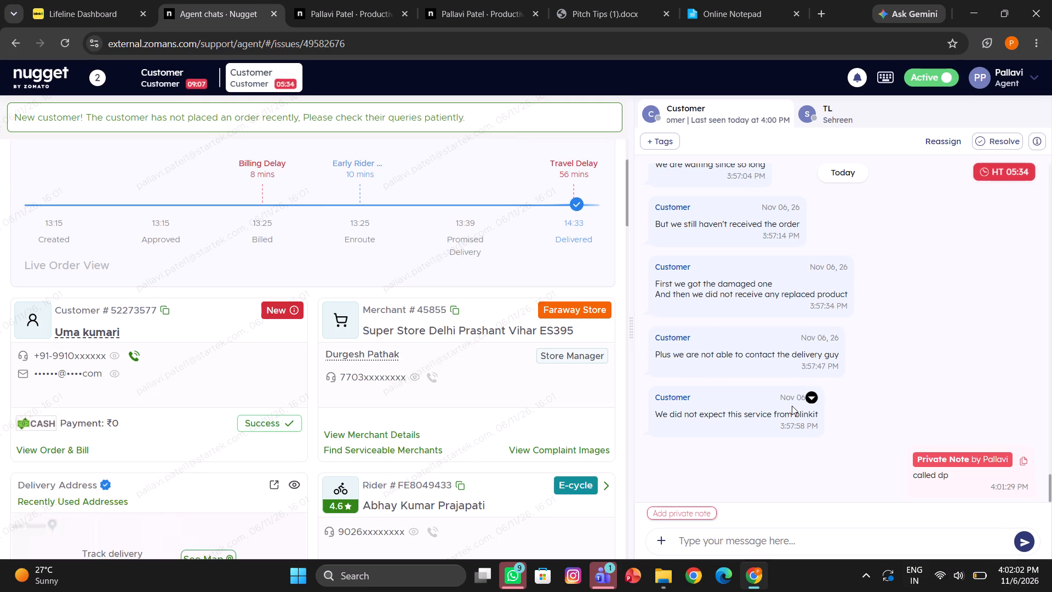
scroll(792, 406, "down", 1)
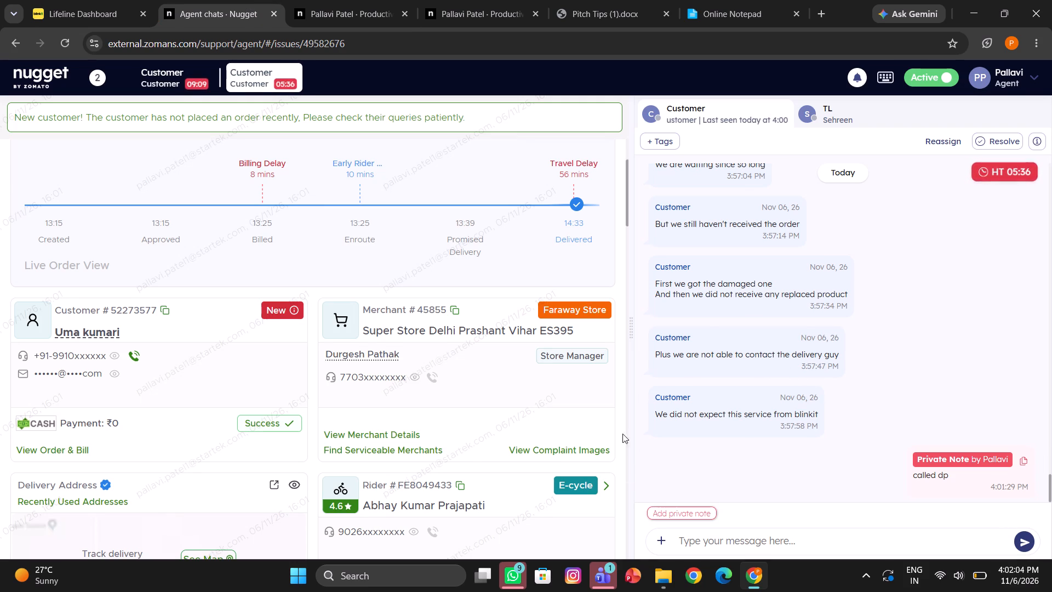
left_click(682, 508)
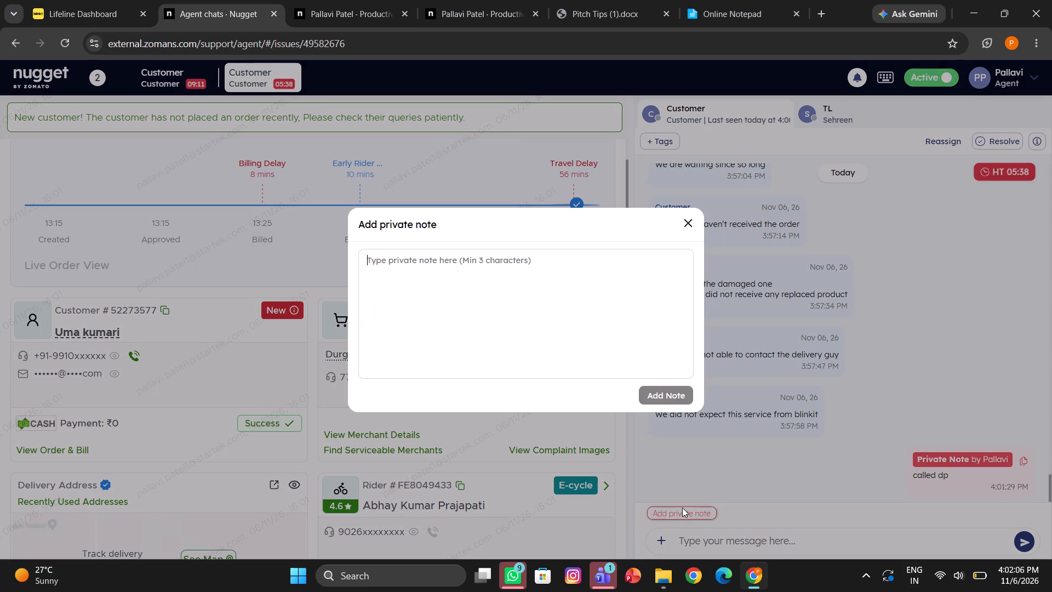
type("dp-ur")
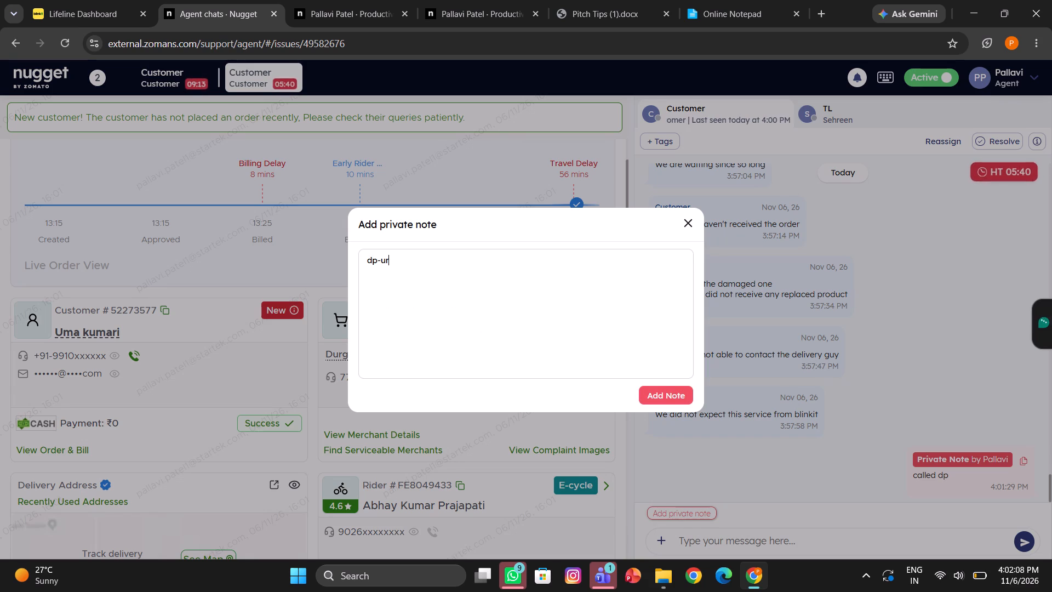
left_click(649, 388)
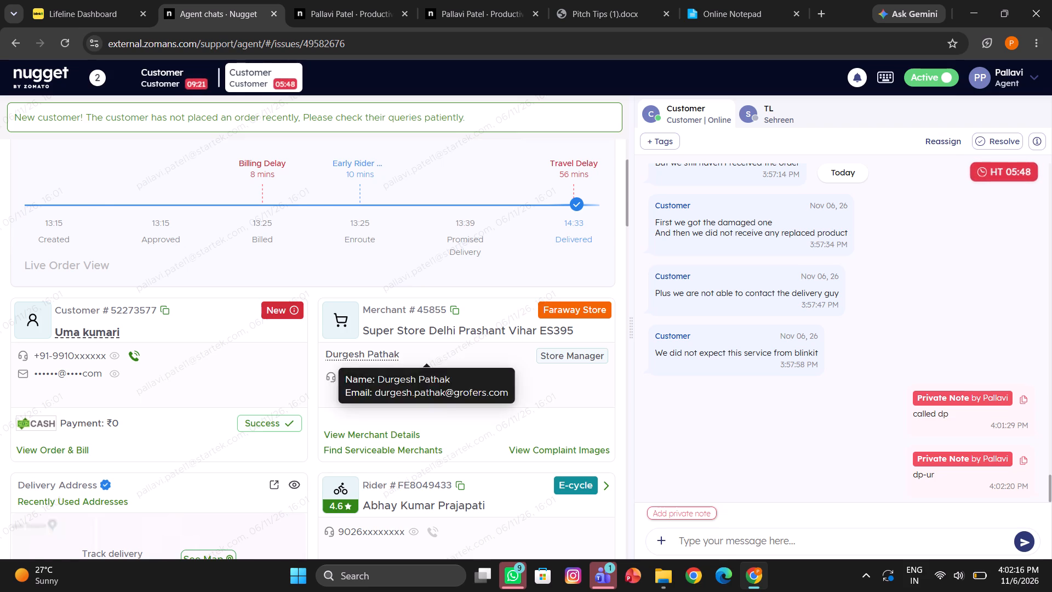
Look up the refund option for an Order not Delivered issue on the redelivery order, and leave without resolving it.
scroll(333, 354, "up", 7)
left_click(397, 173)
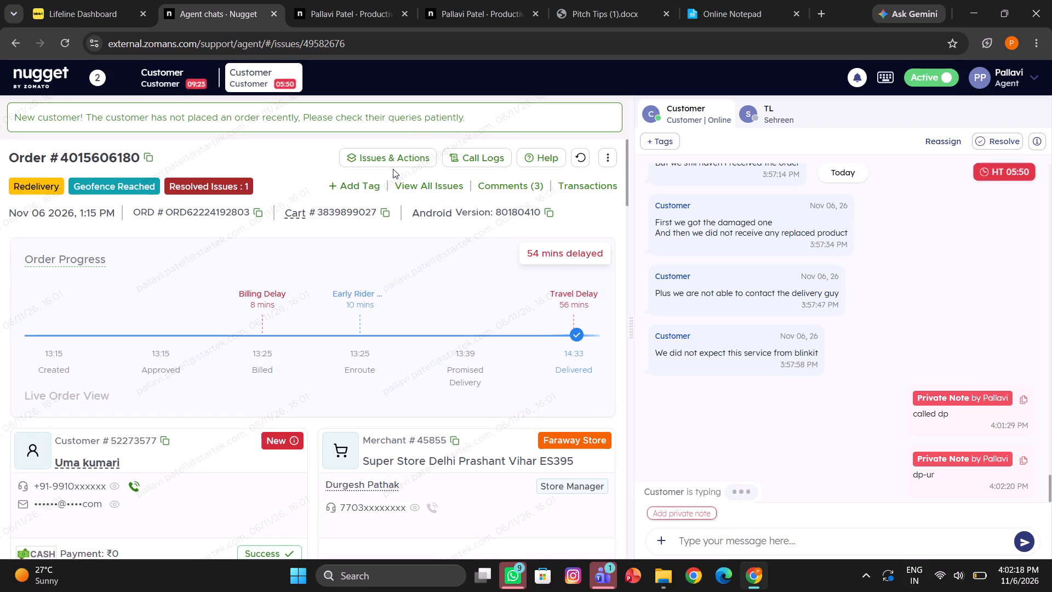
left_click(382, 157)
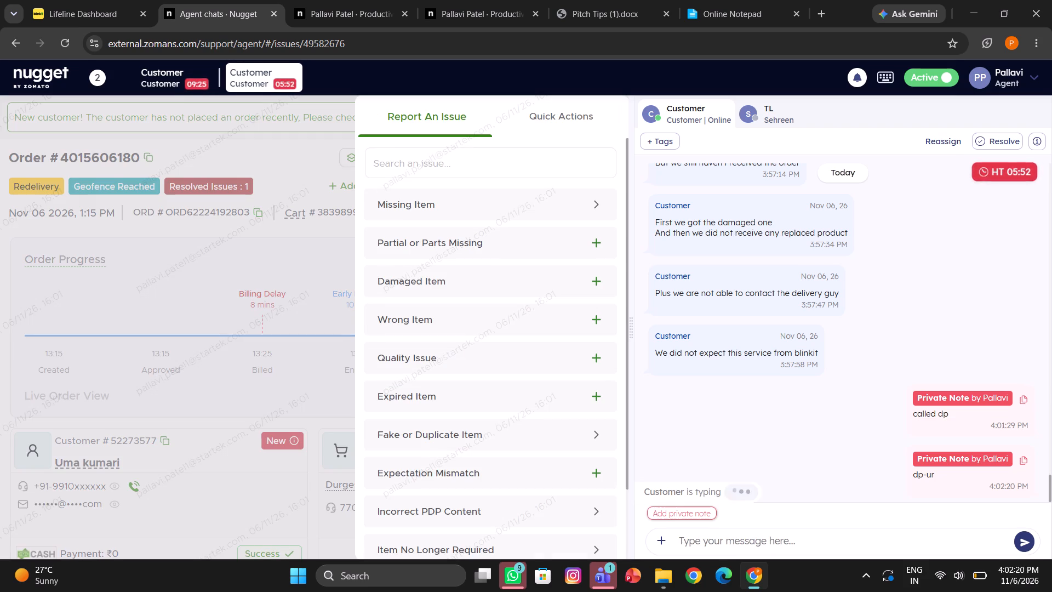
left_click(478, 168)
type("orde")
left_click(455, 198)
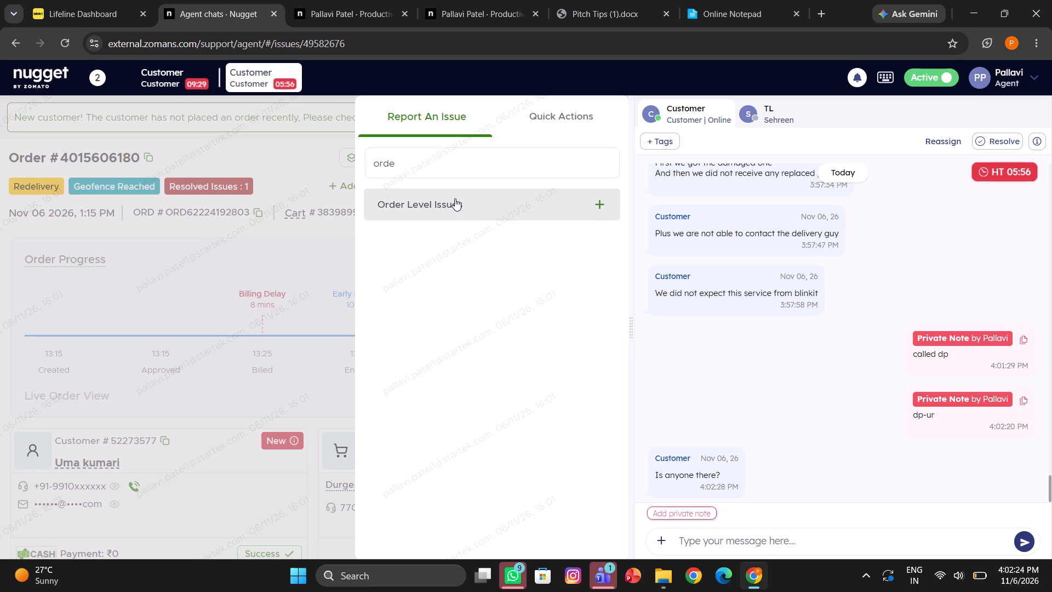
left_click(464, 226)
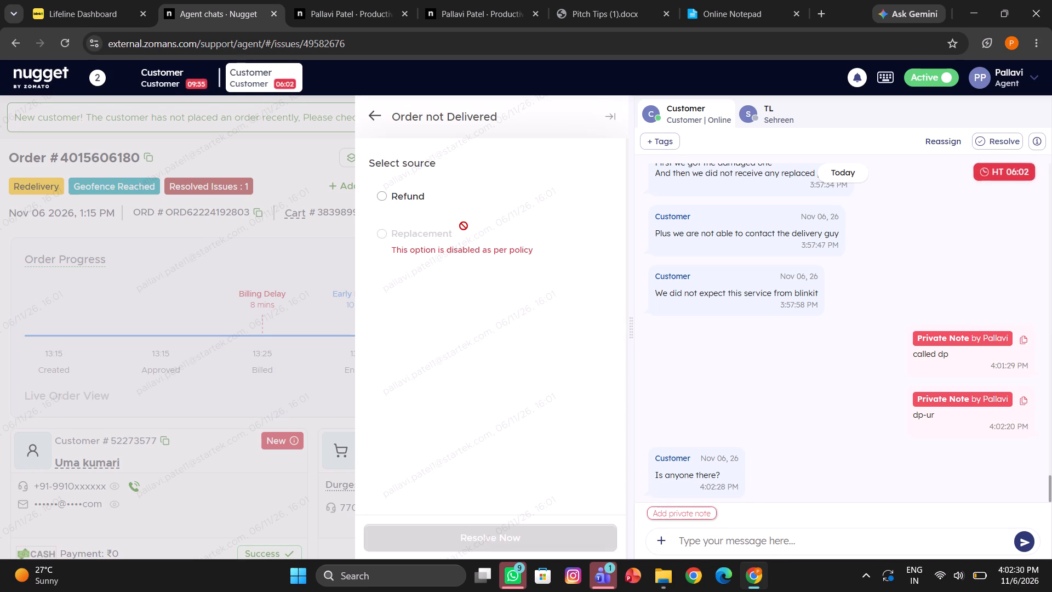
left_click(427, 197)
left_click(306, 249)
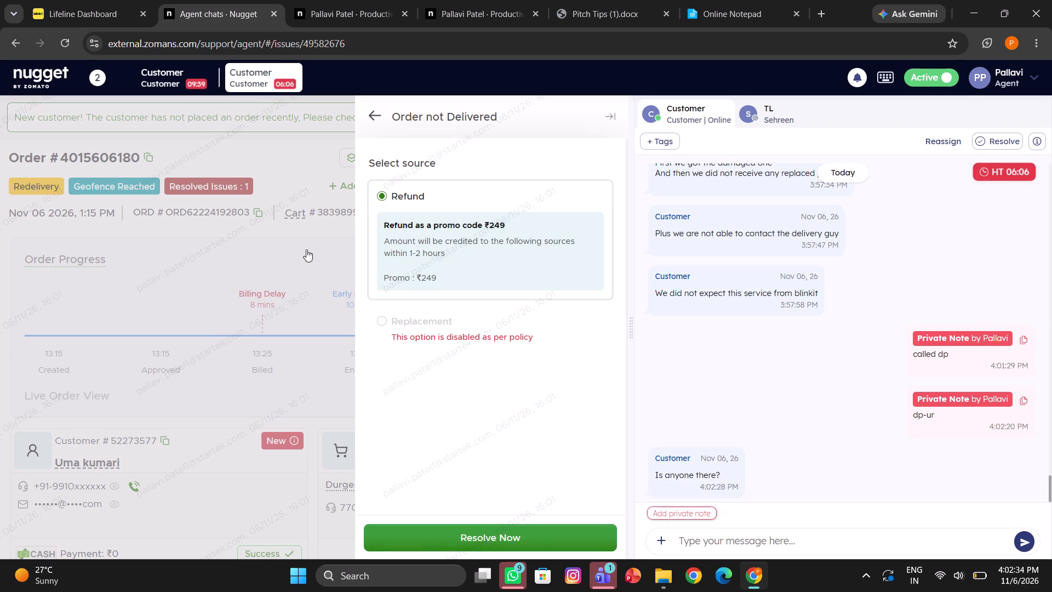
Compare the details of the second customer's redelivery and pickup orders.
scroll(306, 249, "down", 9)
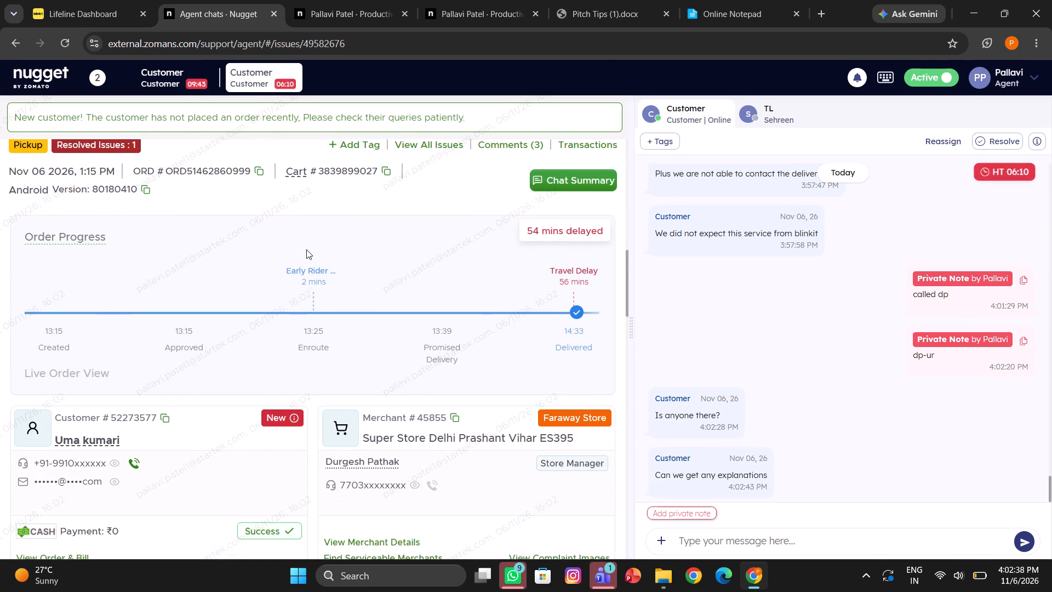
scroll(306, 249, "down", 1)
scroll(306, 249, "up", 4)
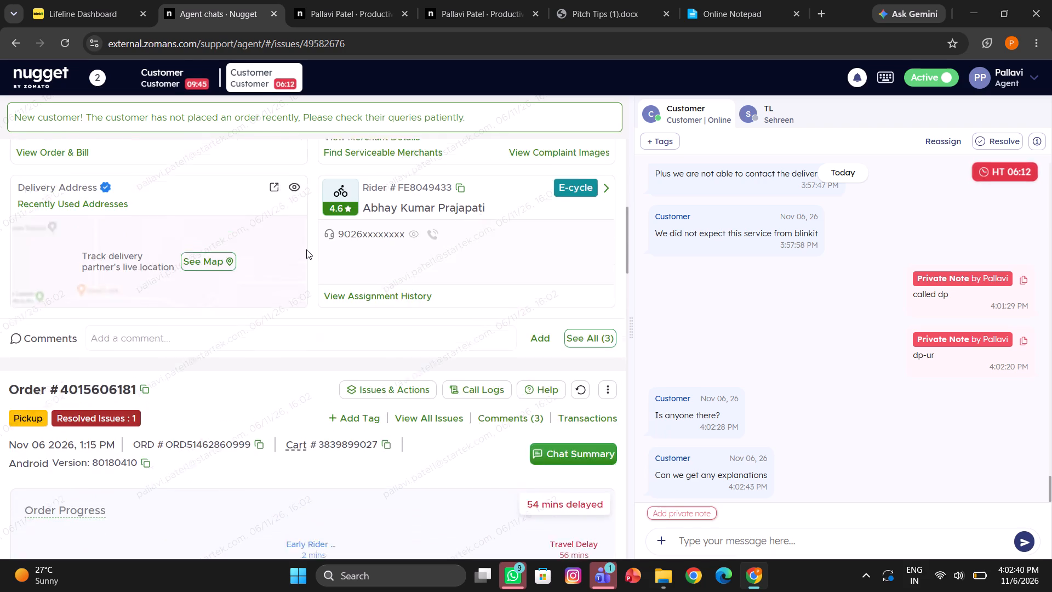
scroll(306, 249, "up", 4)
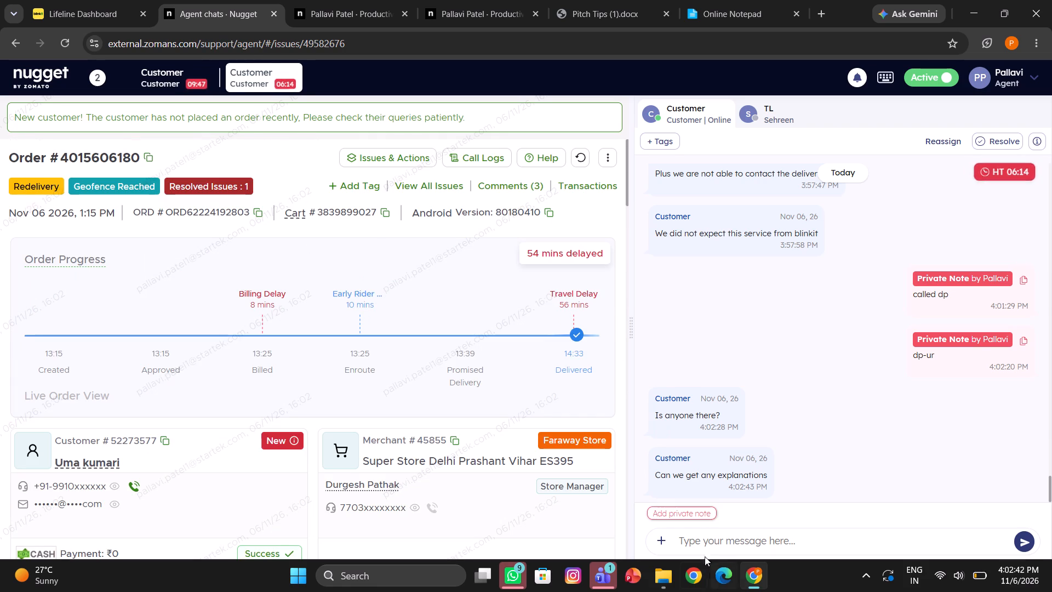
Begin a chat reply to the second customer with "As I t", removing the wrongly capitalised text.
left_click(710, 534)
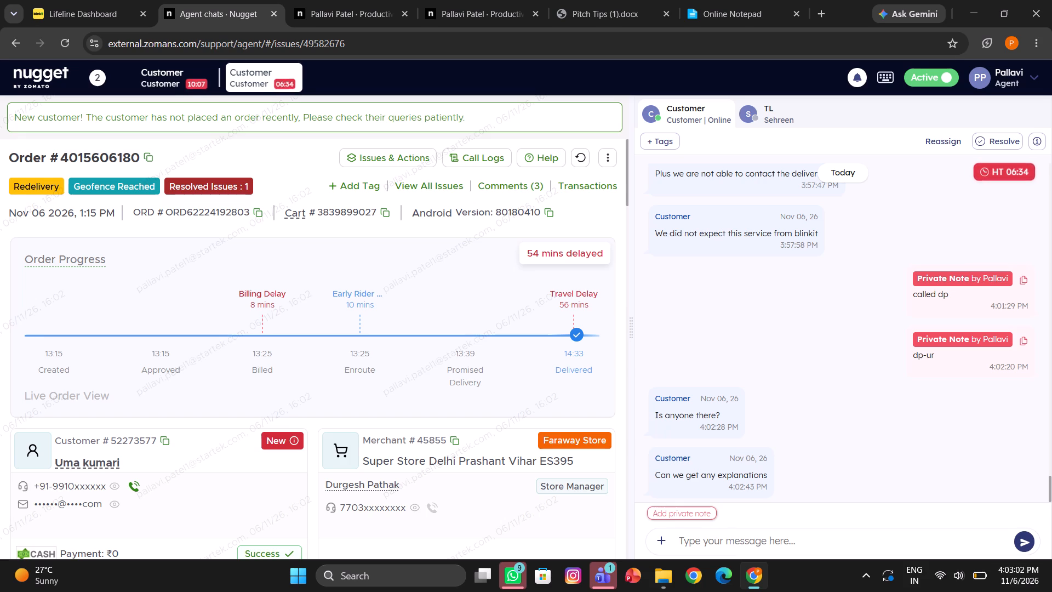
left_click(730, 533)
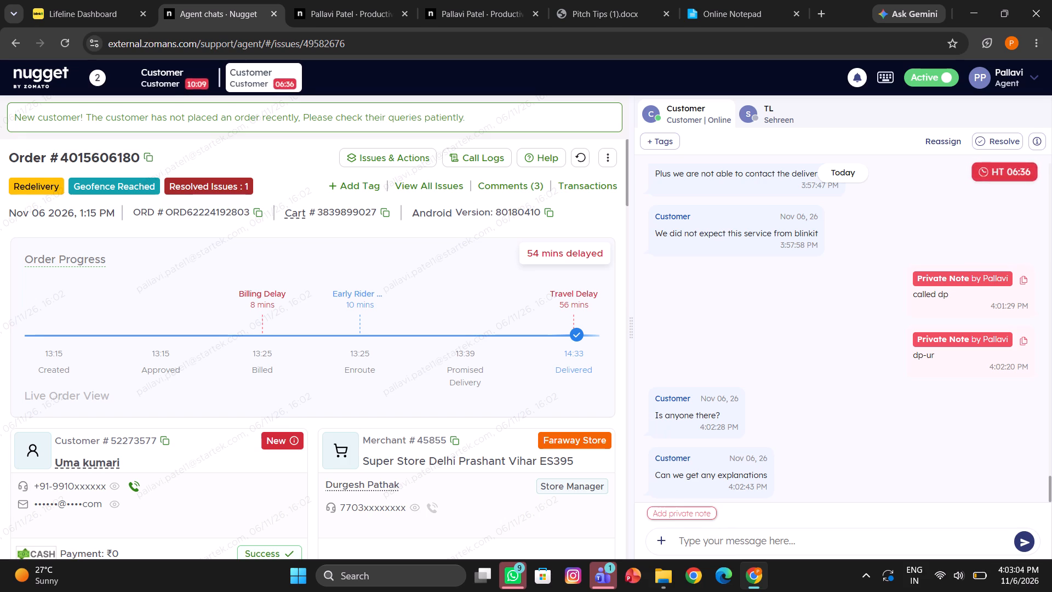
key("a")
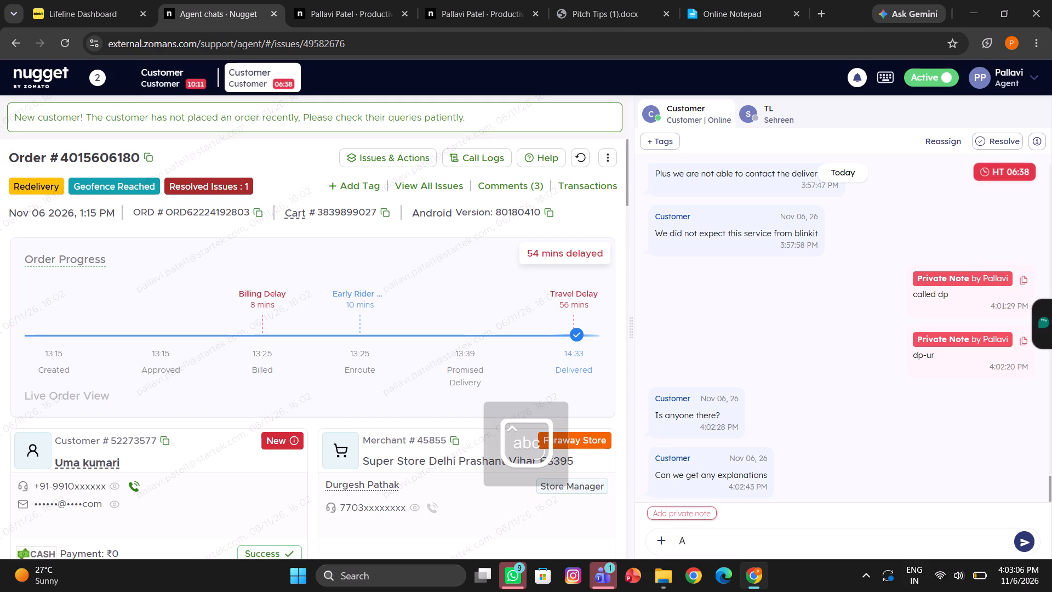
type("s")
key("space")
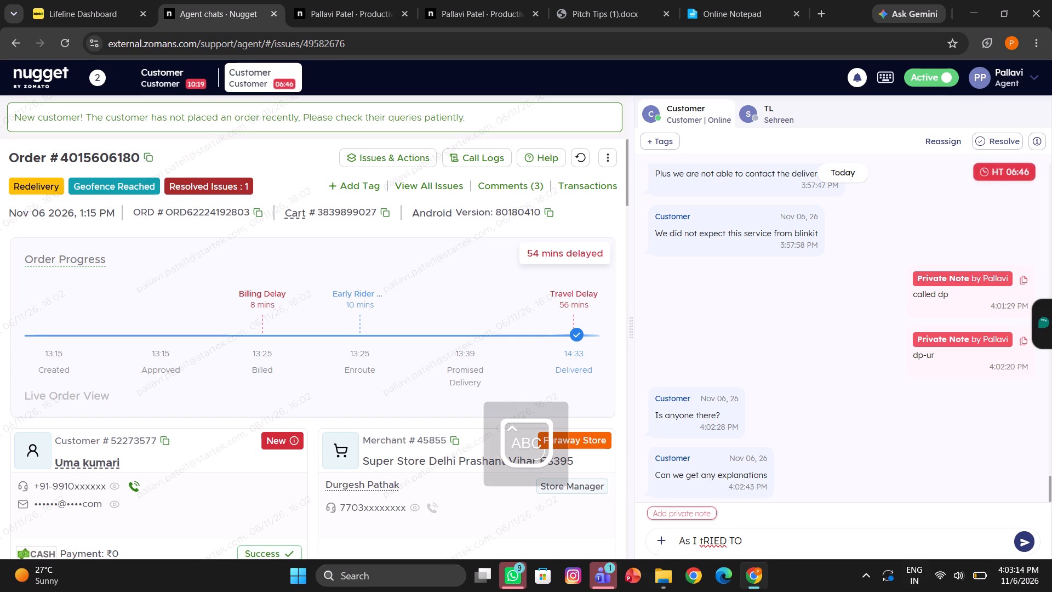
key("BackSpace")
key("BackSpace")
key("BackSpace")
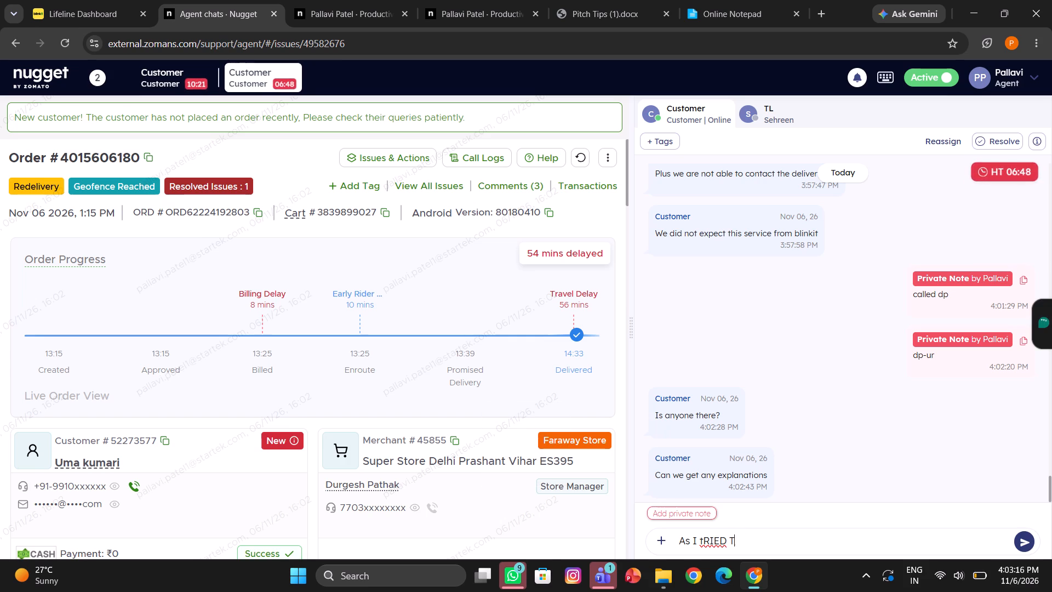
key("BackSpace")
key("BackSpace")
key("BackSpace")
key("BackSpace")
key("BackSpace")
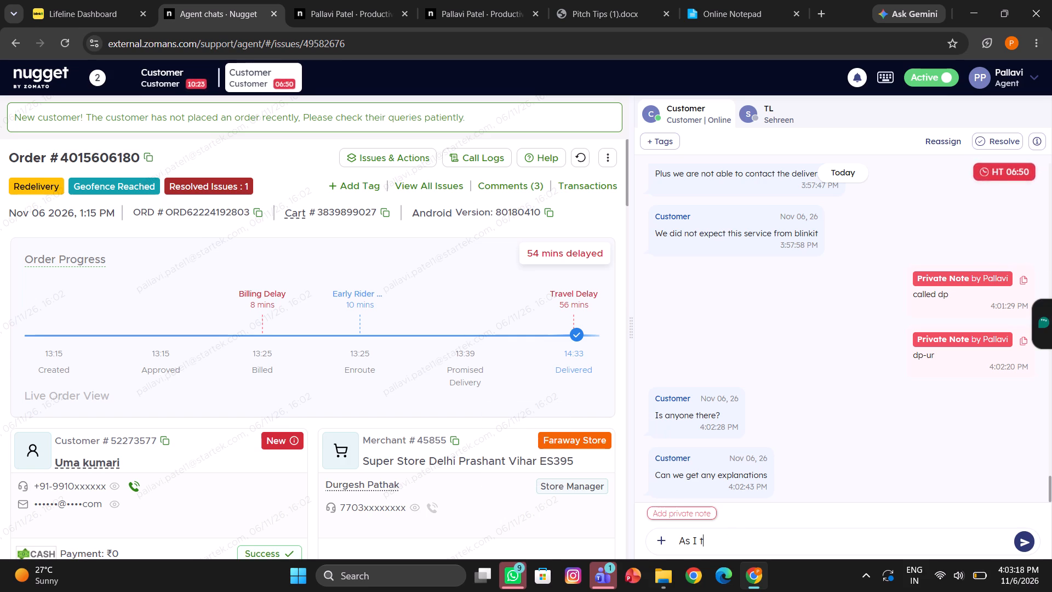
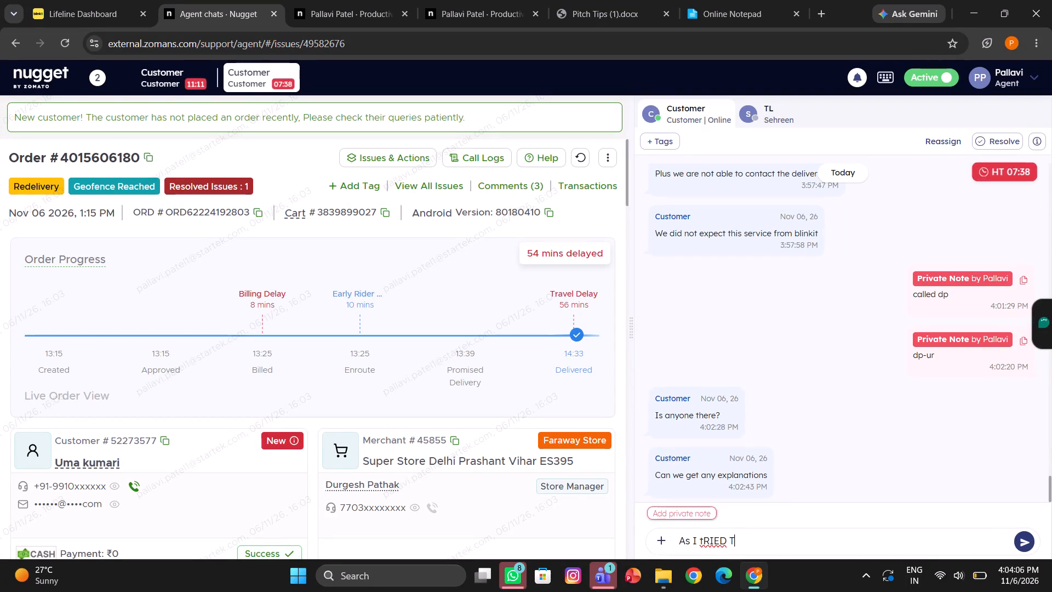
Rewrite the reply in lower case as "As I tried to connect with delivery parter he is not responding to my calls".
key("BackSpace")
key("BackSpace")
key("BackSpace")
key("BackSpace")
key("BackSpace")
key("BackSpace")
key("BackSpace")
key("BackSpace")
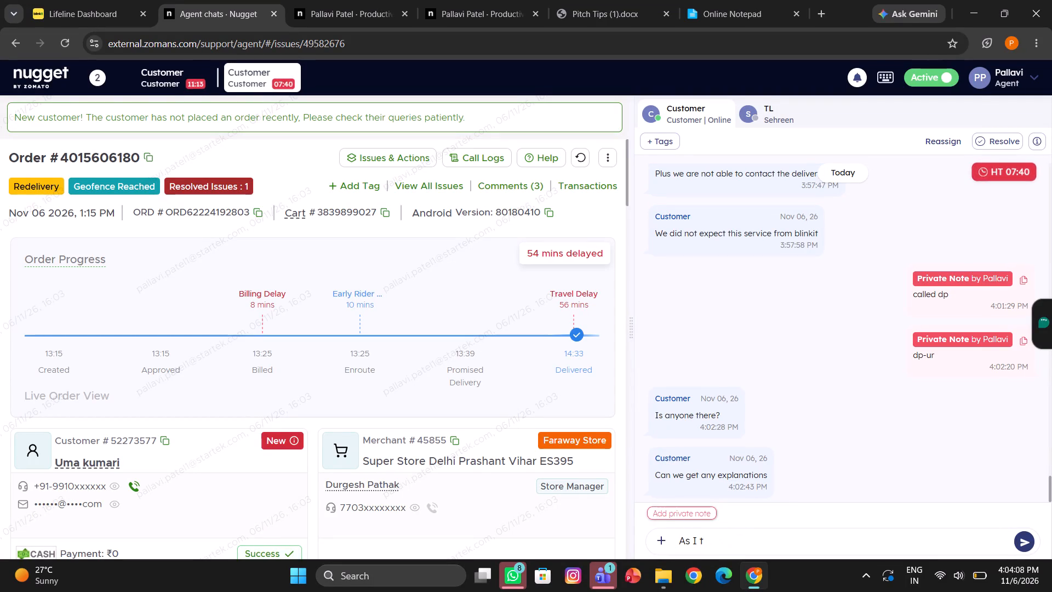
key("BackSpace")
key("t")
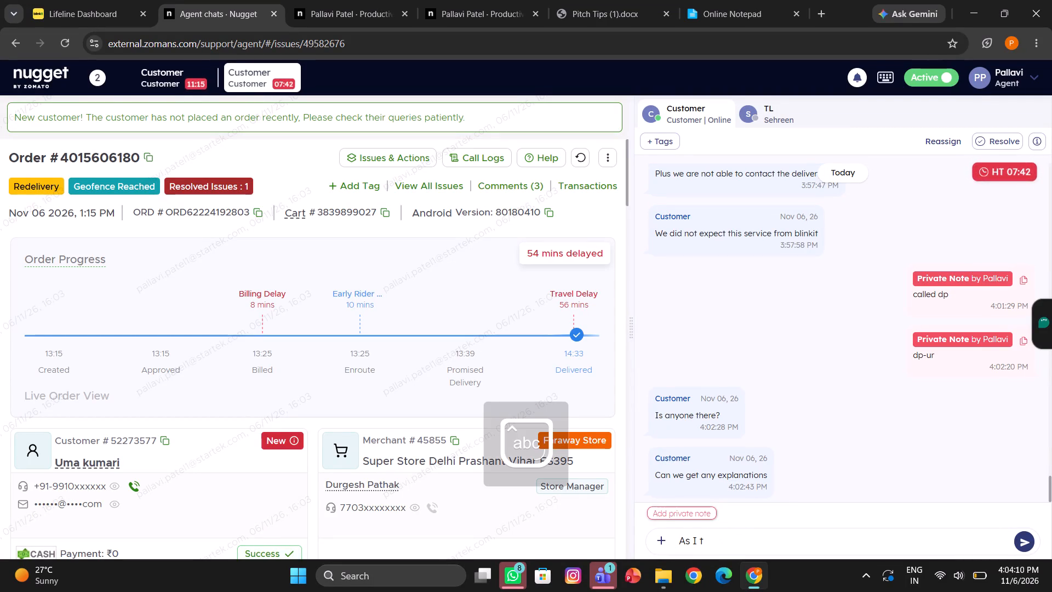
type("ri")
type("ed to conn")
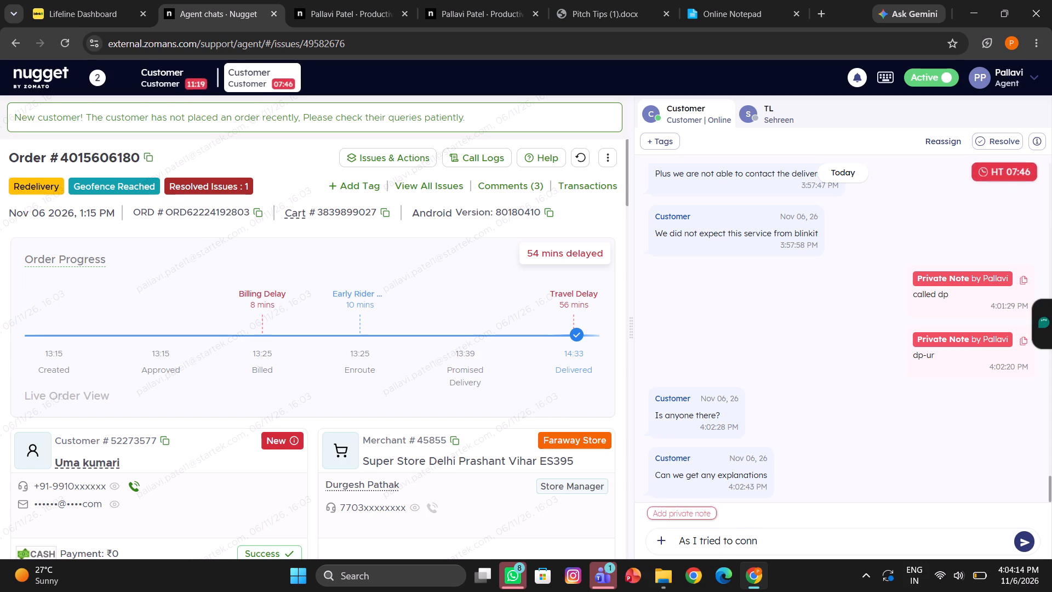
key("n")
key("BackSpace")
type("ect with delivery")
key("space")
type("parter he")
key("space")
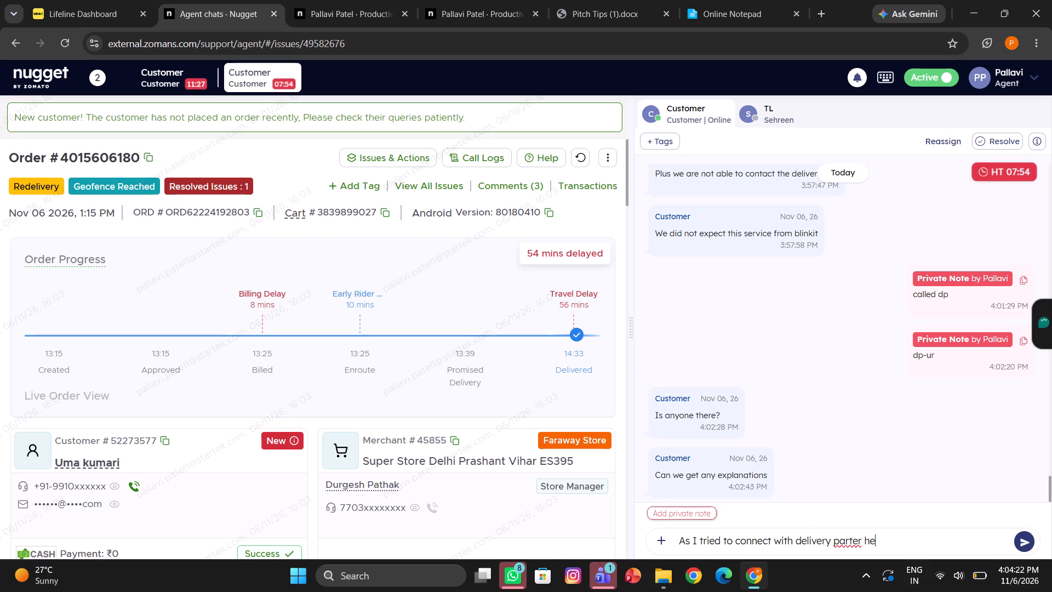
type("is not responding to my calls")
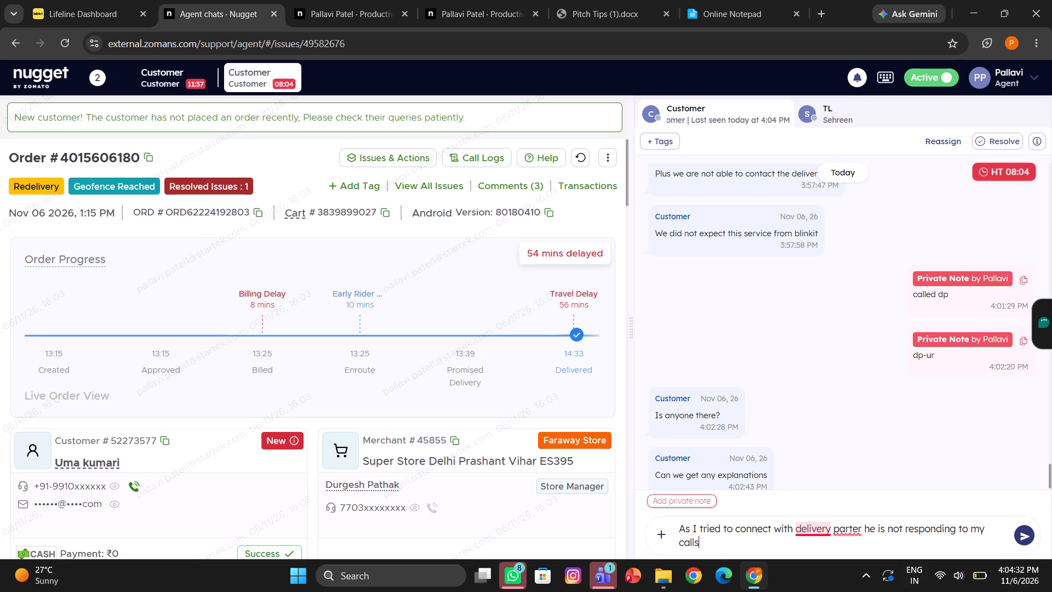
Correct the reply's wording to "the delivery partner,", end it with a full stop, and send it to the second customer.
left_click(820, 454)
type("the")
key("space")
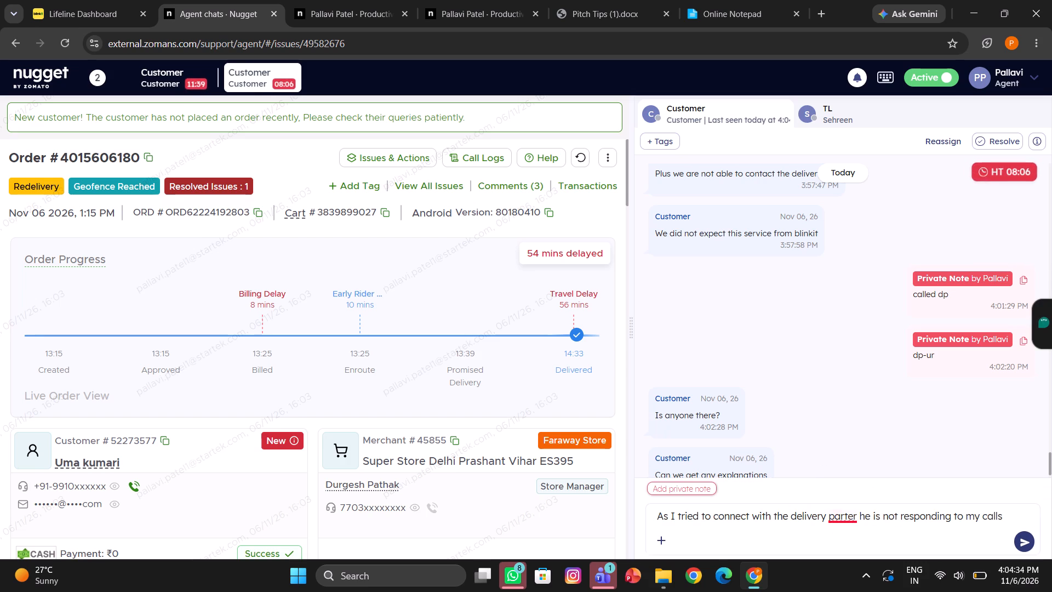
left_click(757, 439)
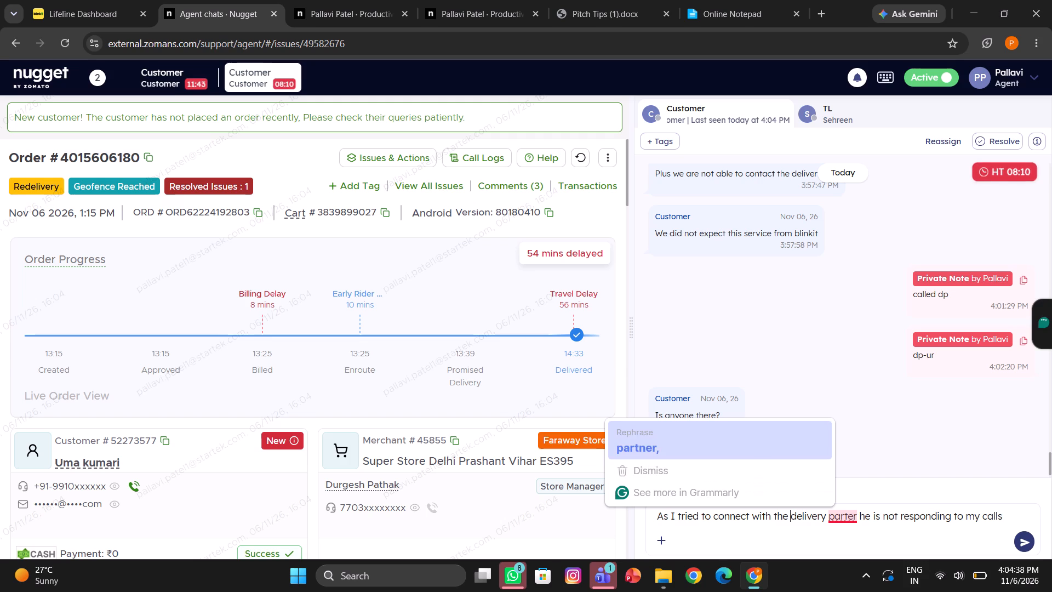
left_click(754, 435)
type("partner,")
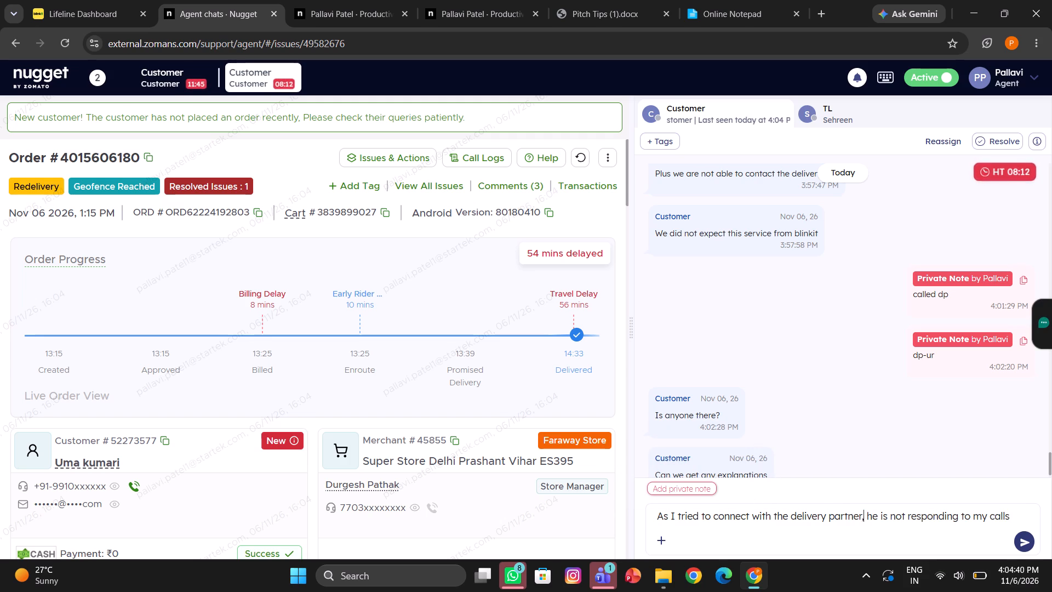
left_click(1020, 518)
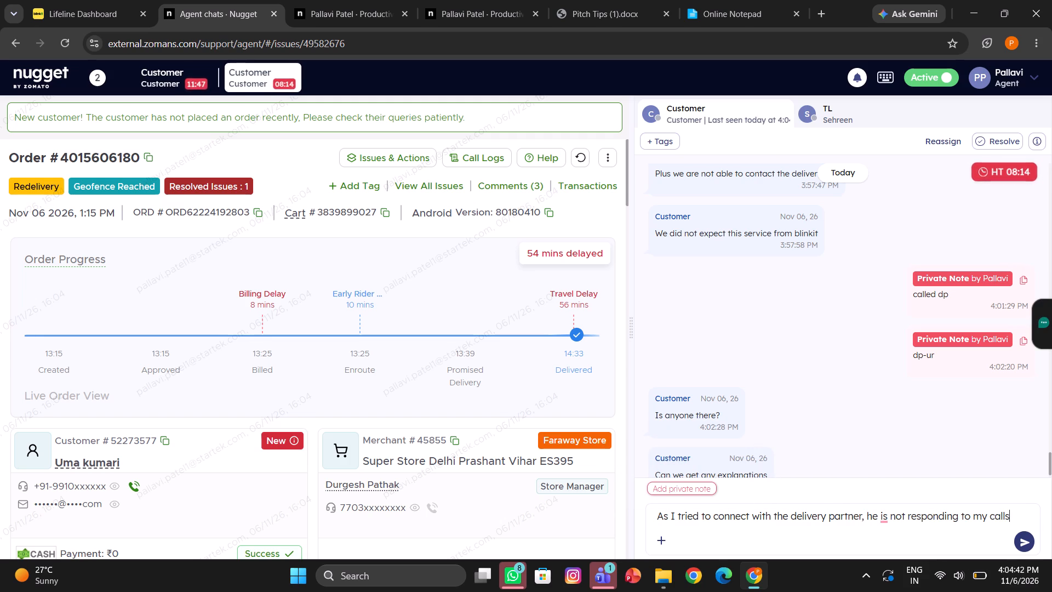
key("period")
key("Return")
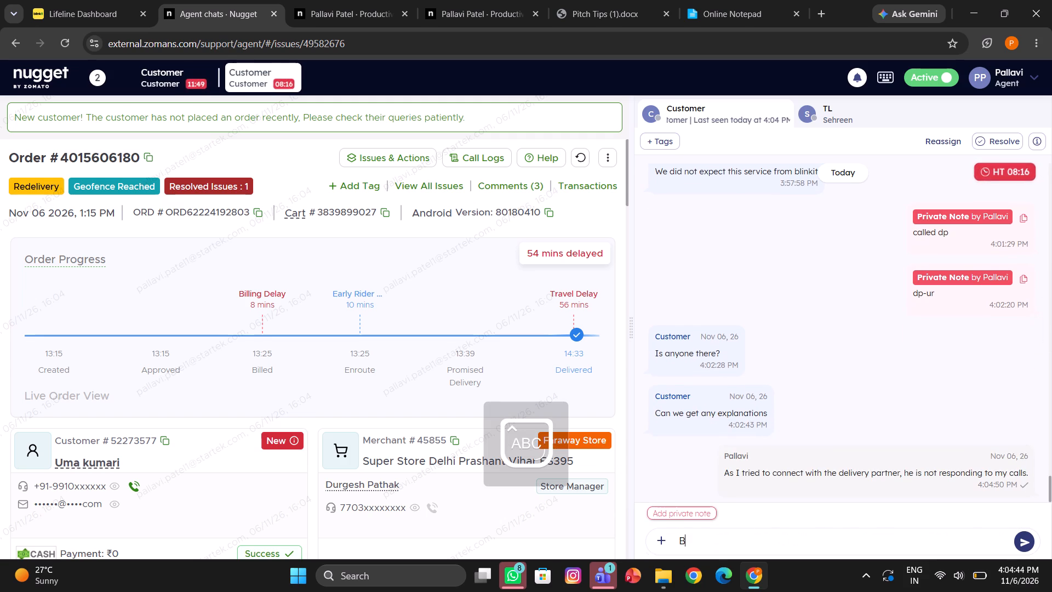
Send the second customer the message "Based on the update, we can help you with a refund for your order.".
type("ased")
key("space")
type("on the")
key("space")
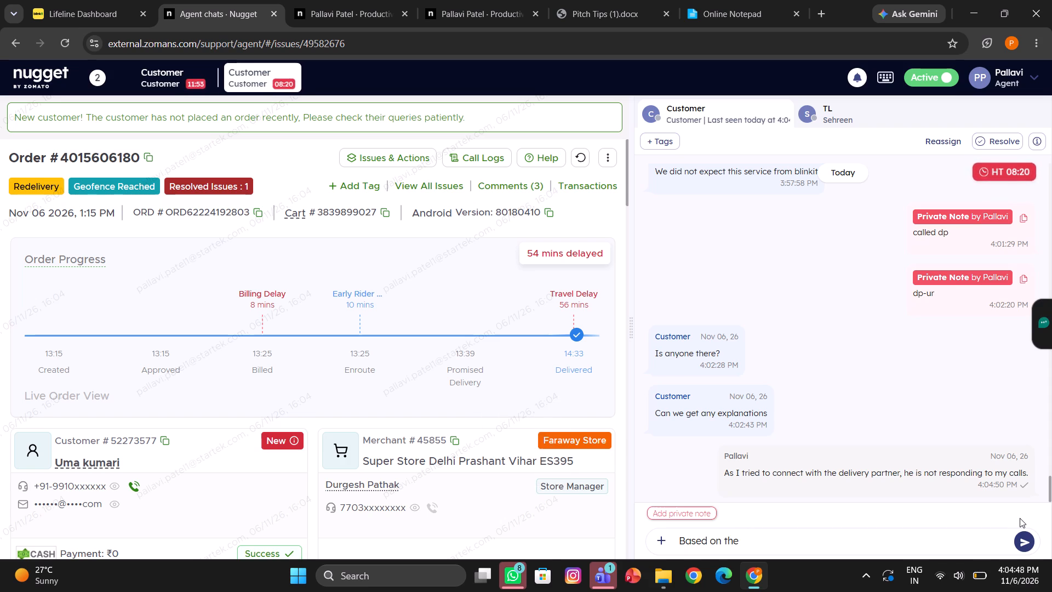
type("update we can help you with")
key("space")
type("refund for your orer.")
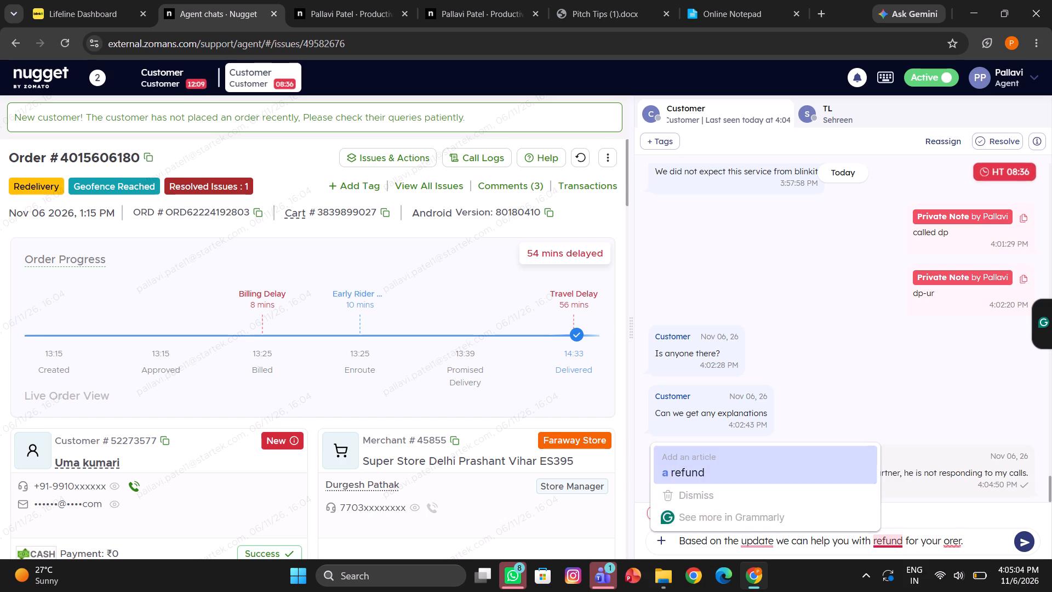
left_click(834, 481)
type("a")
key("space")
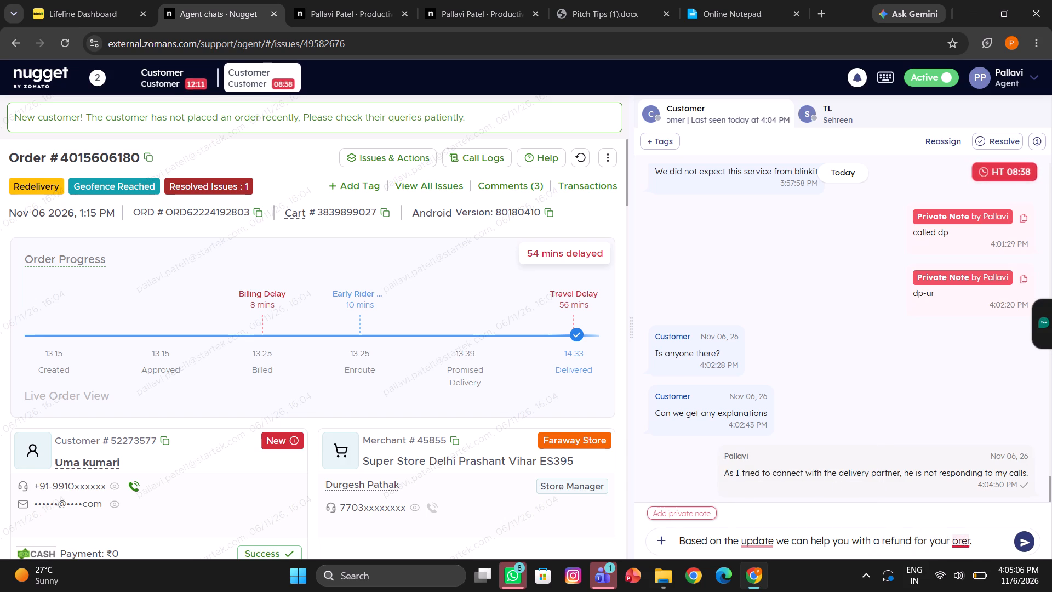
left_click(826, 453)
type("order")
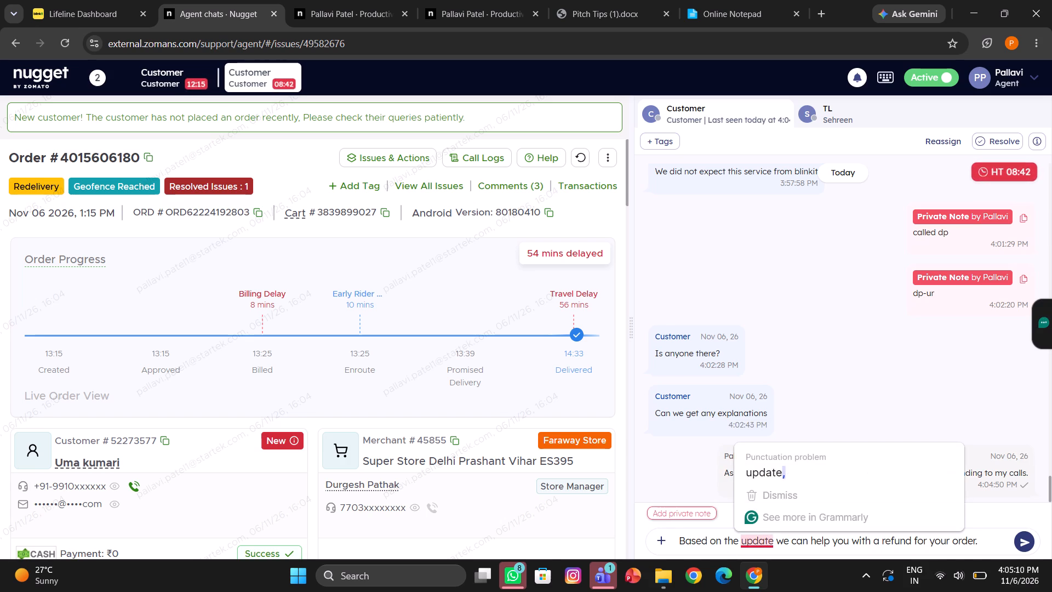
left_click(757, 469)
key("comma")
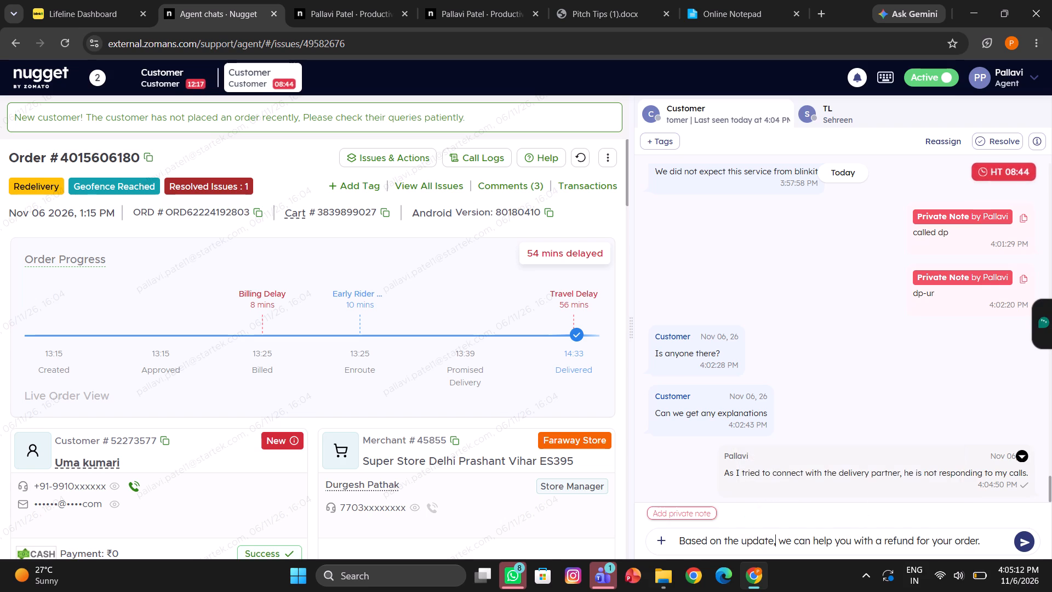
key("Return")
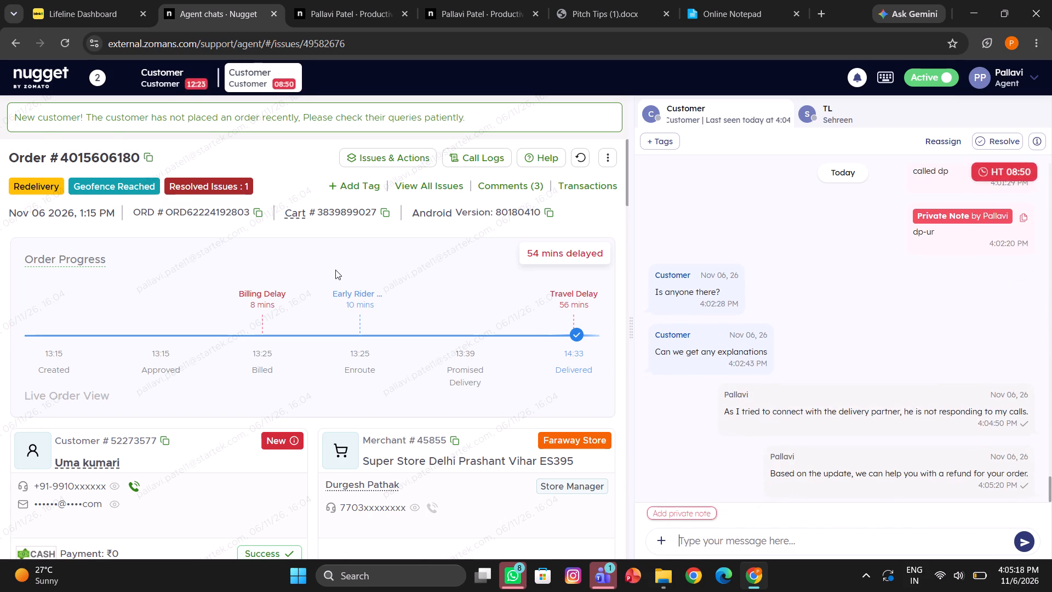
Review the items and billing of the second customer's redelivery order, and close the bill.
scroll(335, 270, "down", 8)
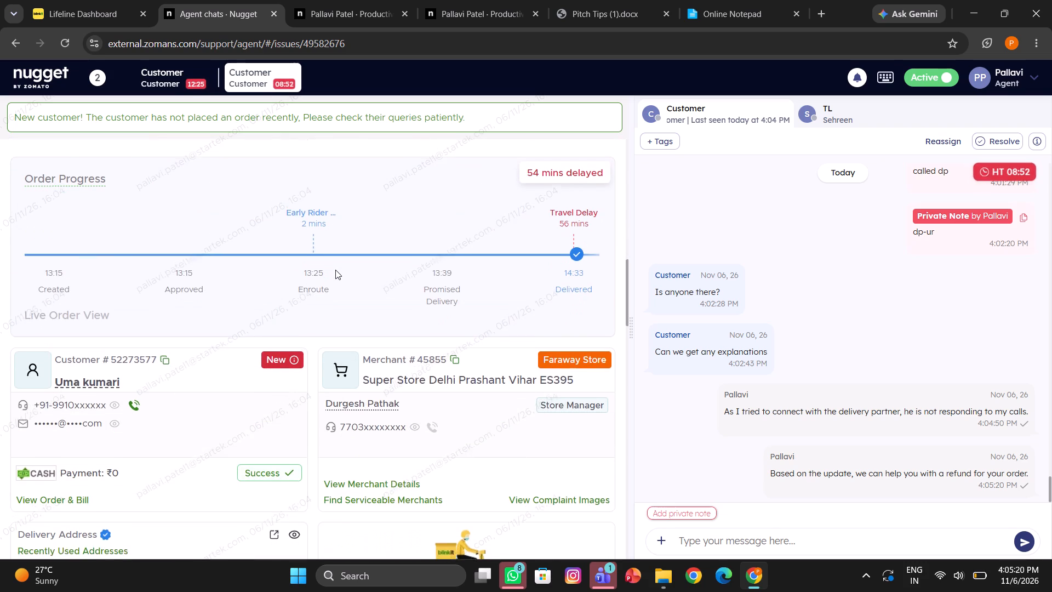
scroll(335, 270, "up", 2)
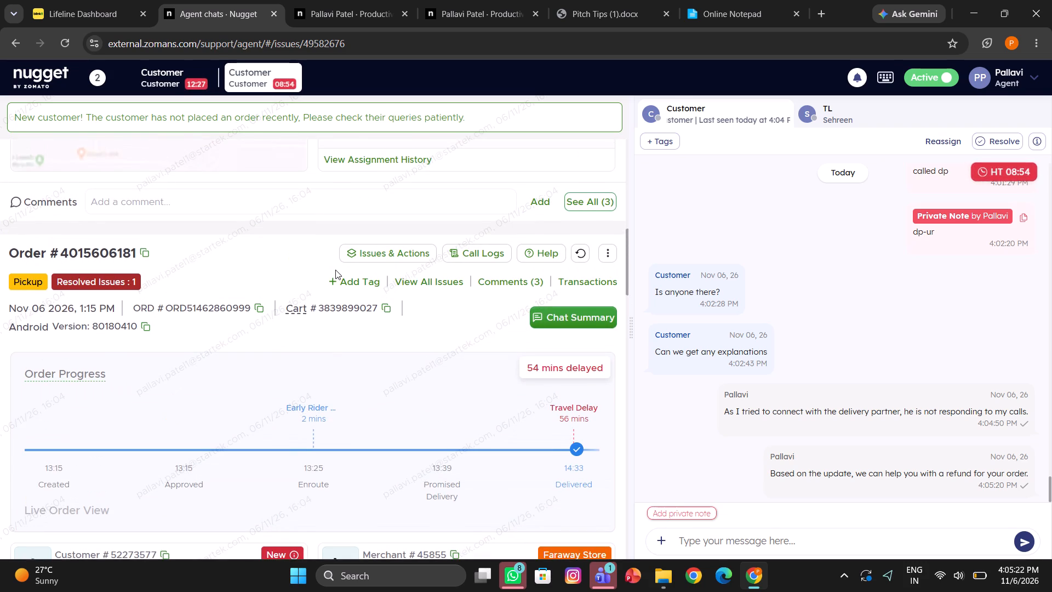
scroll(335, 270, "up", 5)
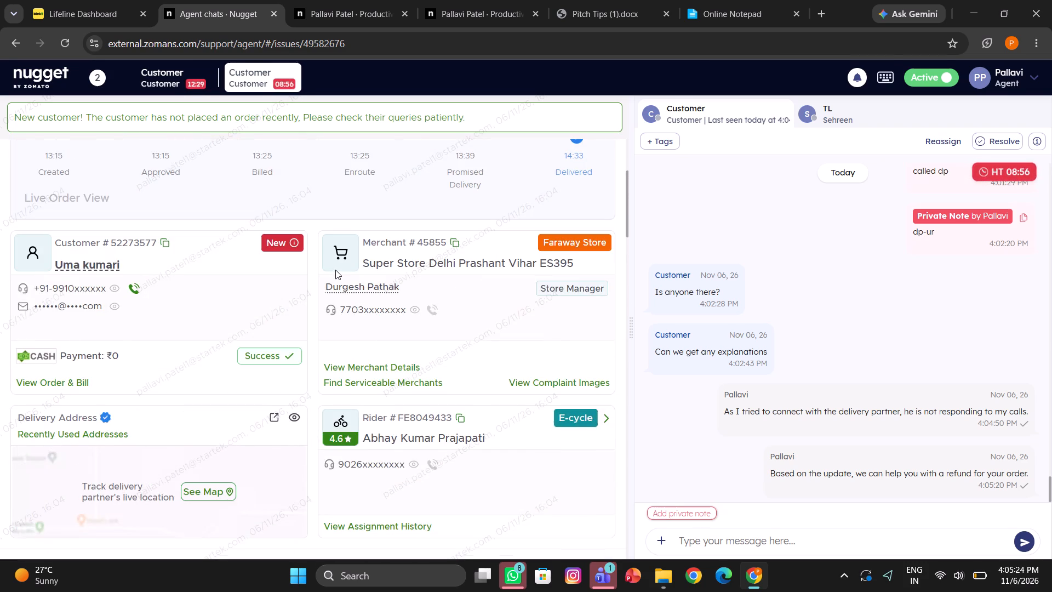
scroll(335, 270, "up", 4)
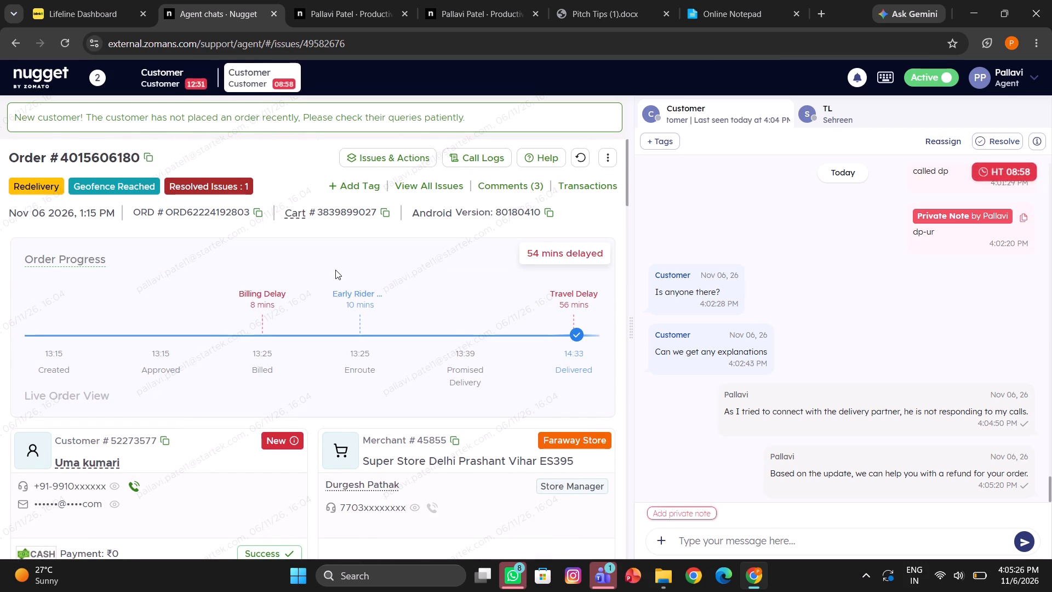
scroll(335, 270, "down", 3)
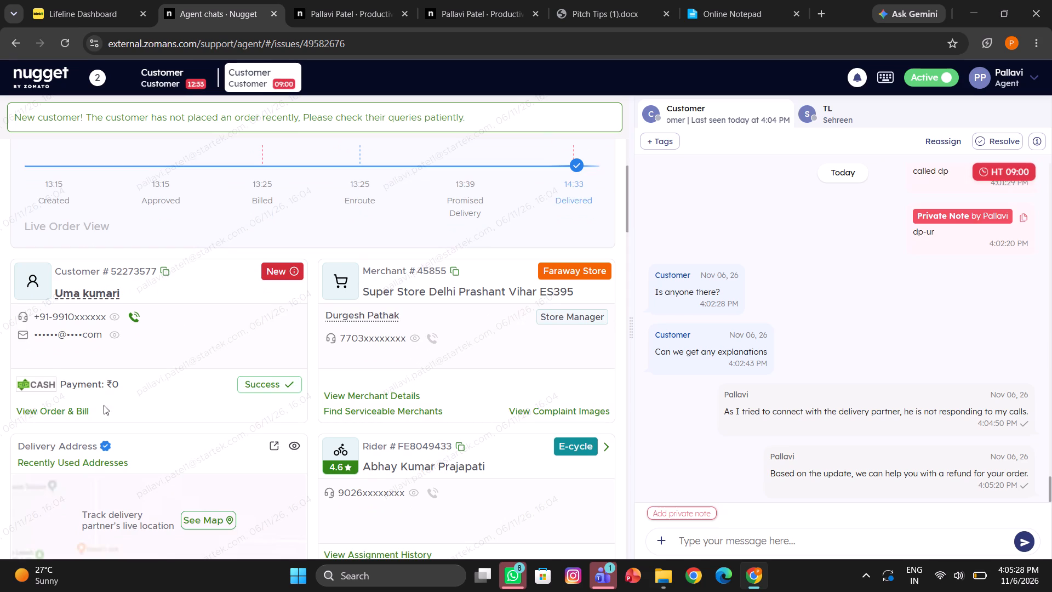
left_click(82, 412)
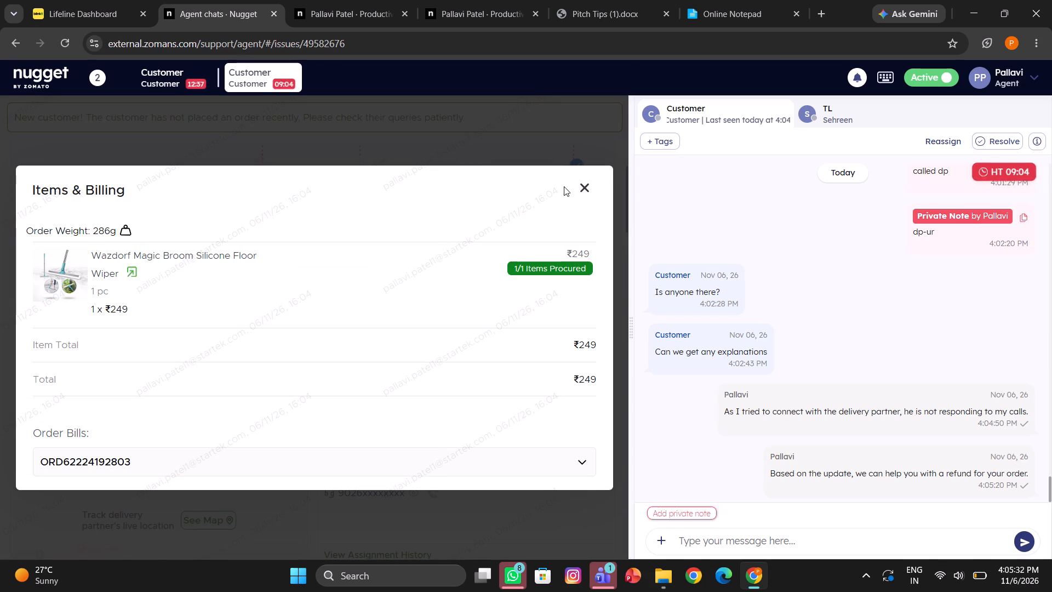
left_click(590, 191)
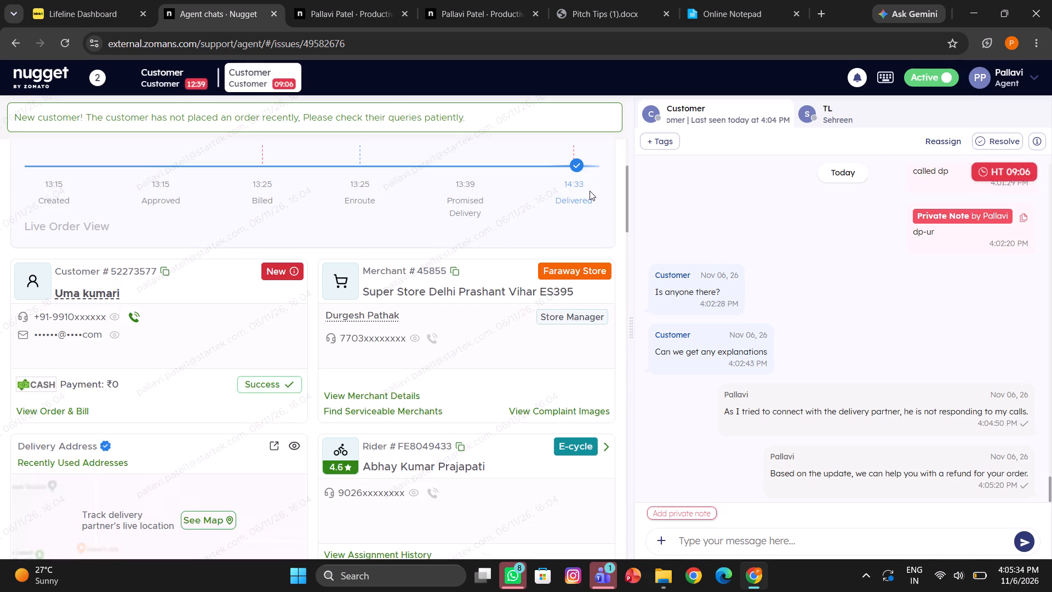
Review the items and billing of the second customer's pickup order, and close the bill.
scroll(359, 311, "down", 2)
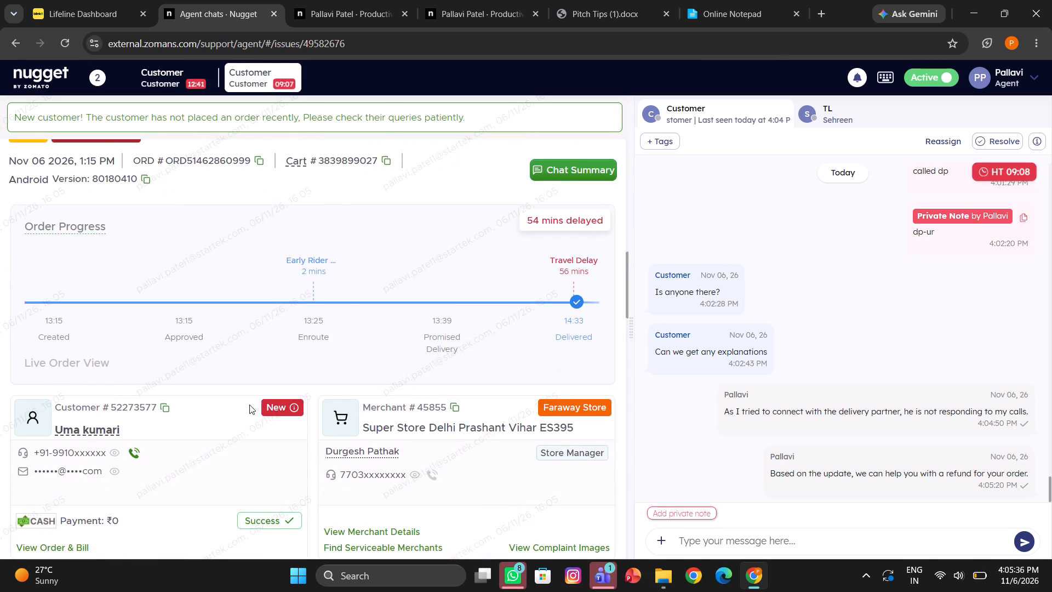
scroll(249, 405, "down", 1)
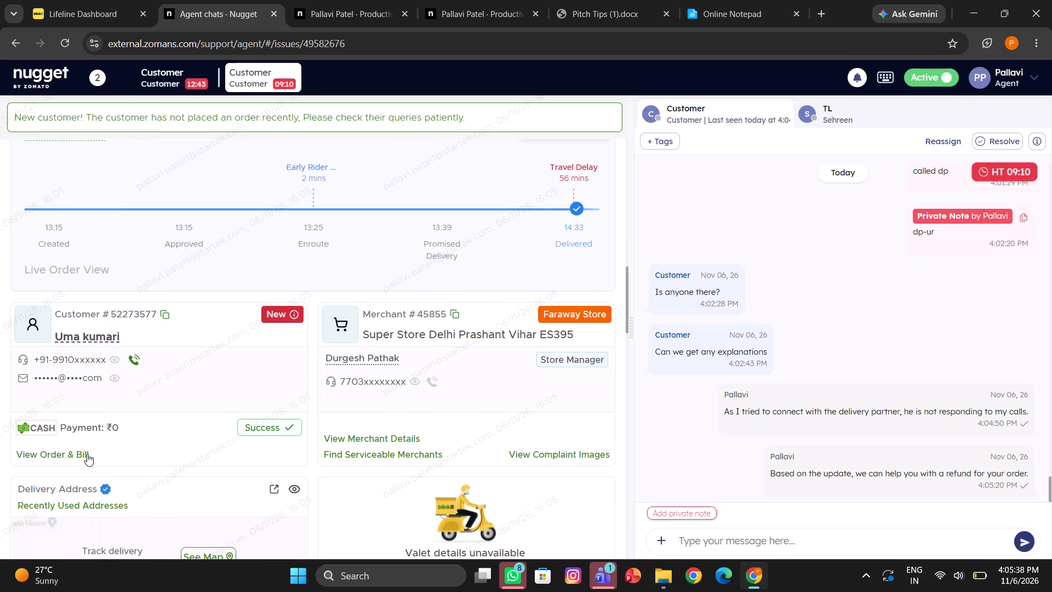
left_click(88, 454)
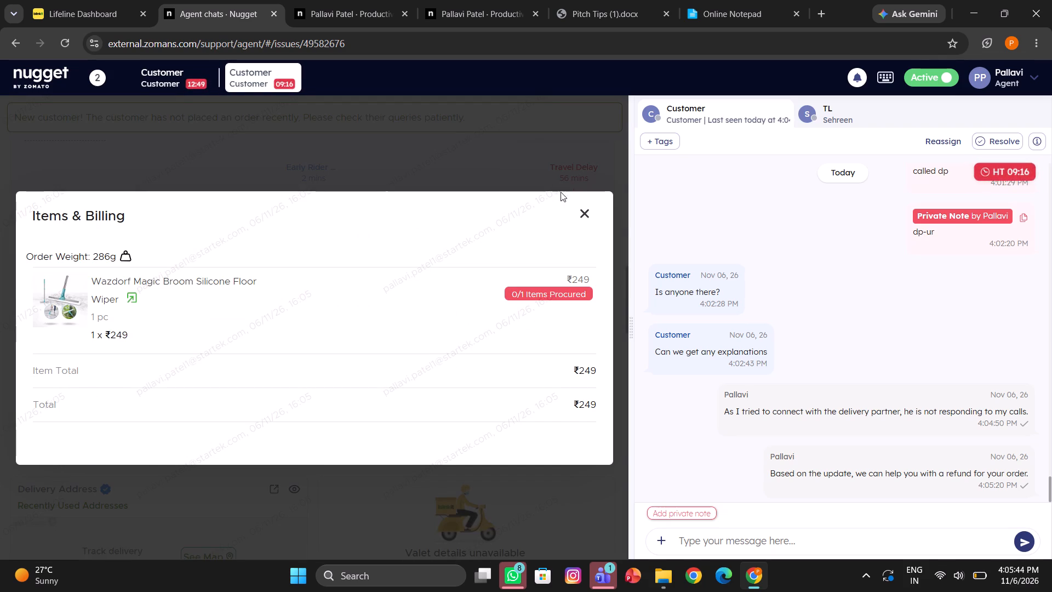
left_click(584, 214)
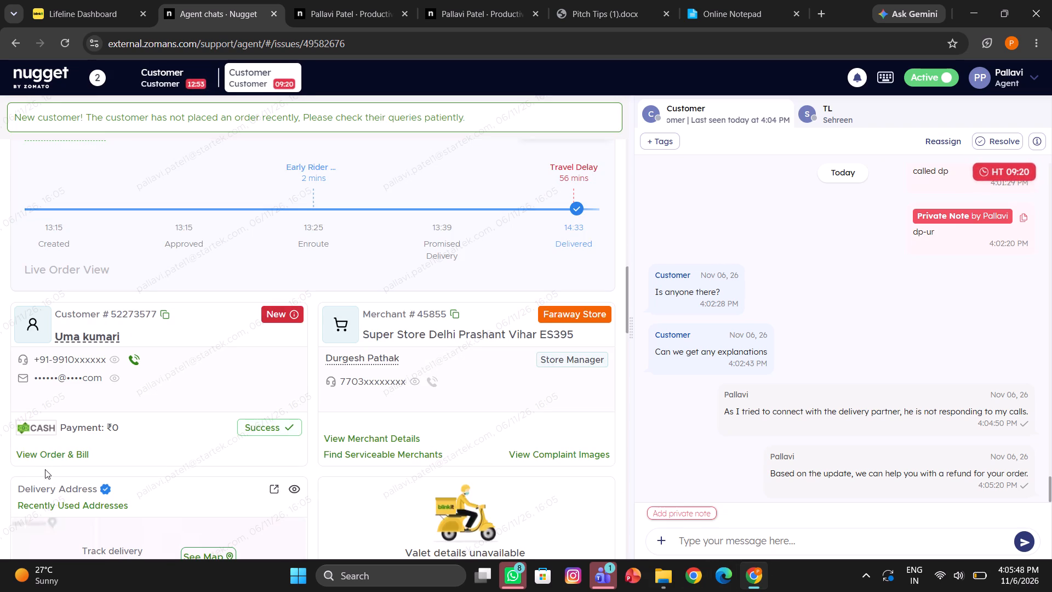
Open the Wazdorf Magic Broom Silicone Floor Wiper product page from the pickup order's bill and copy its category name "Cleaning Tools".
left_click(74, 454)
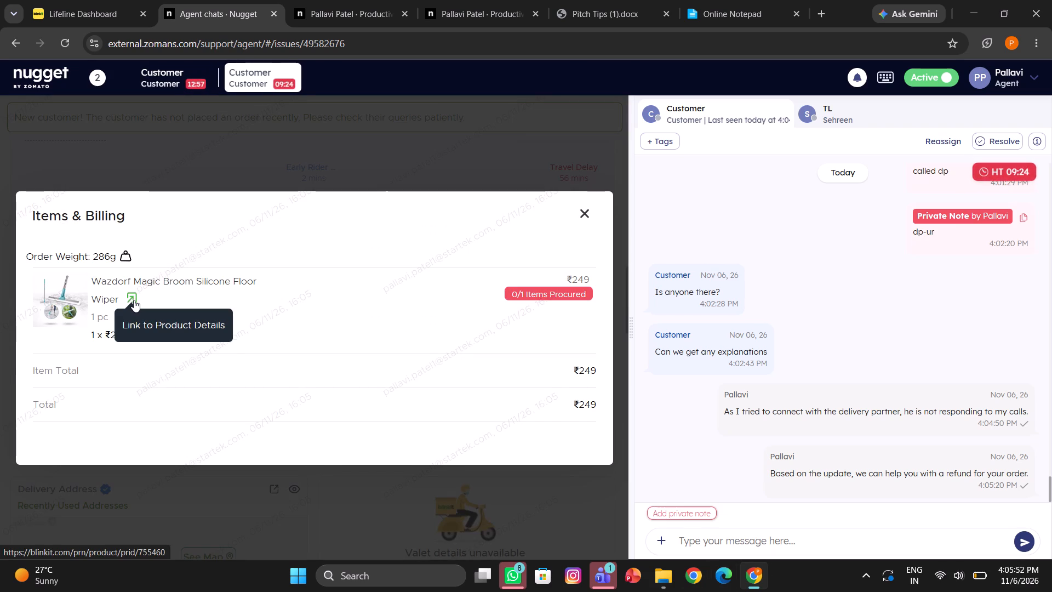
left_click(134, 300)
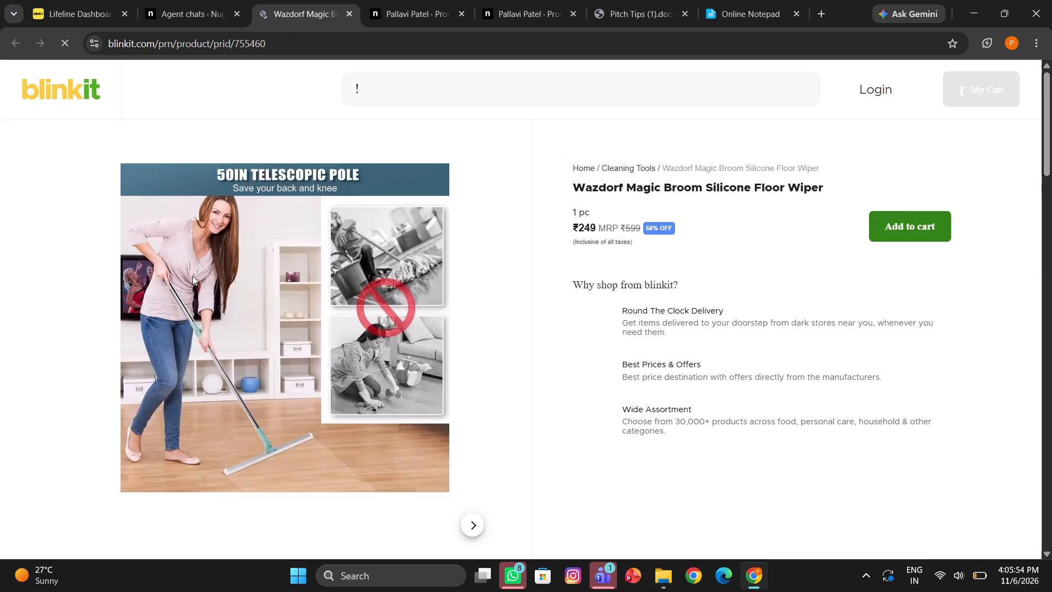
scroll(552, 346, "down", 2)
scroll(552, 346, "up", 2)
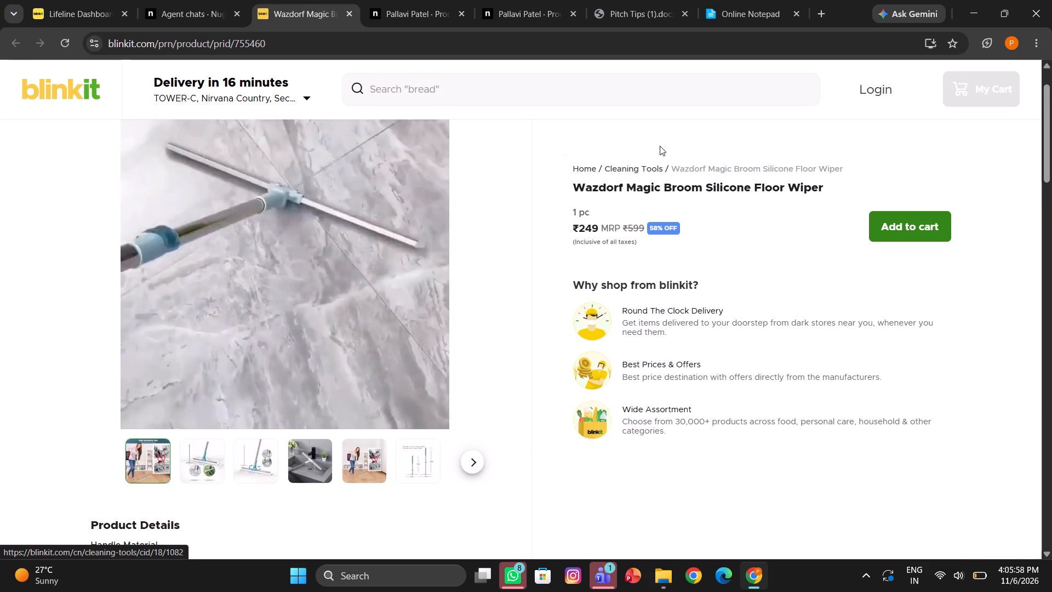
left_click_drag(664, 164, 662, 164)
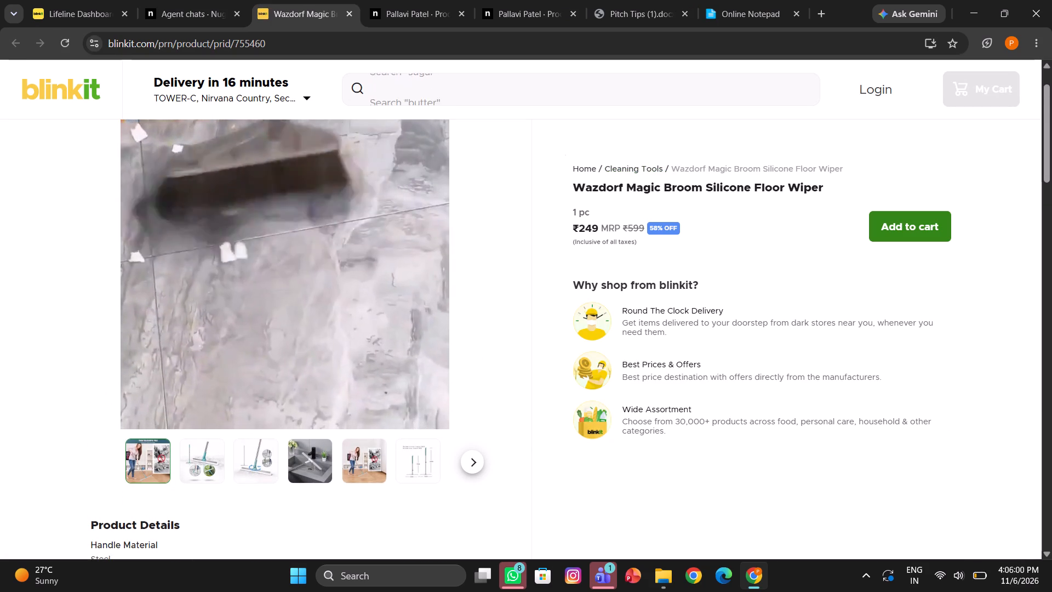
left_click_drag(662, 164, 605, 170)
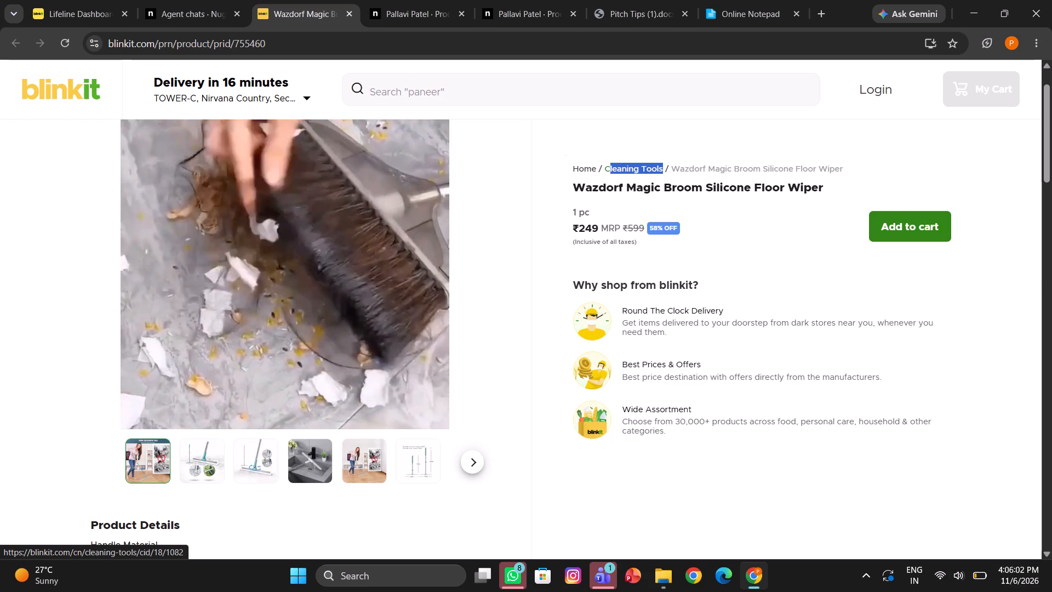
left_click_drag(605, 170, 605, 170)
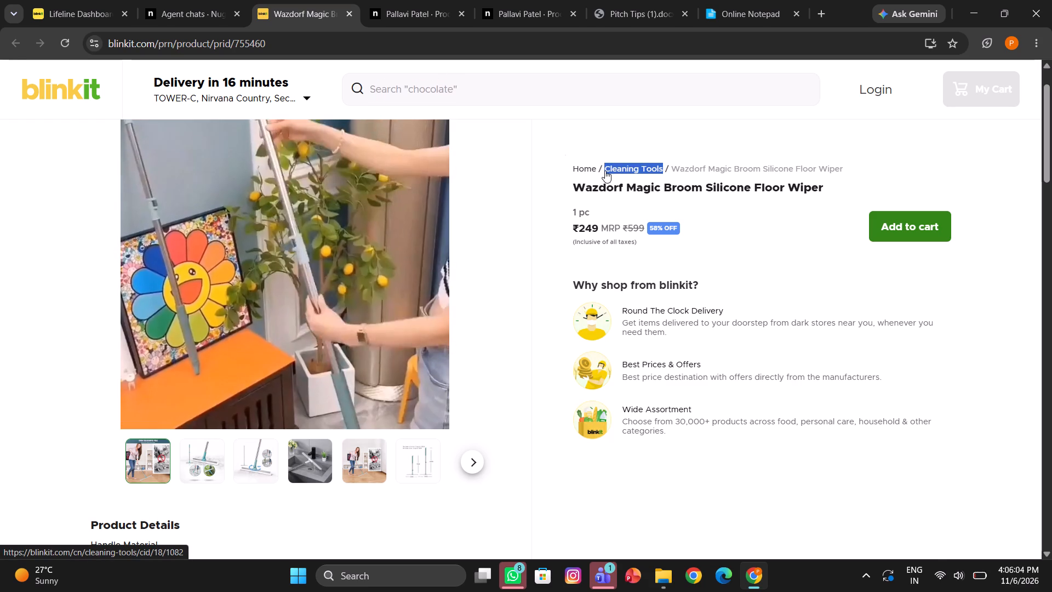
key("ctrl+c")
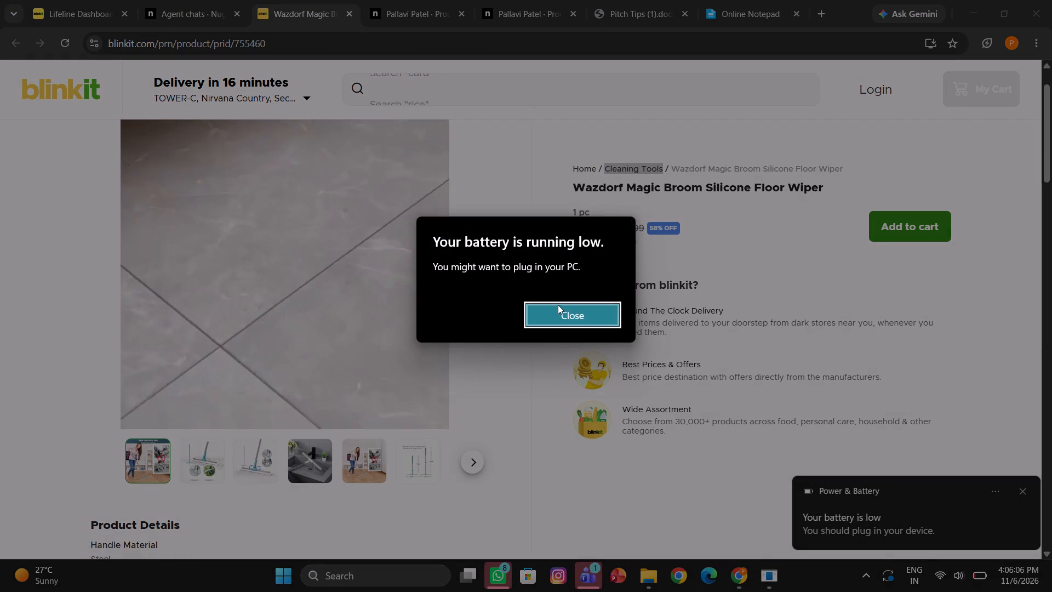
left_click(558, 304)
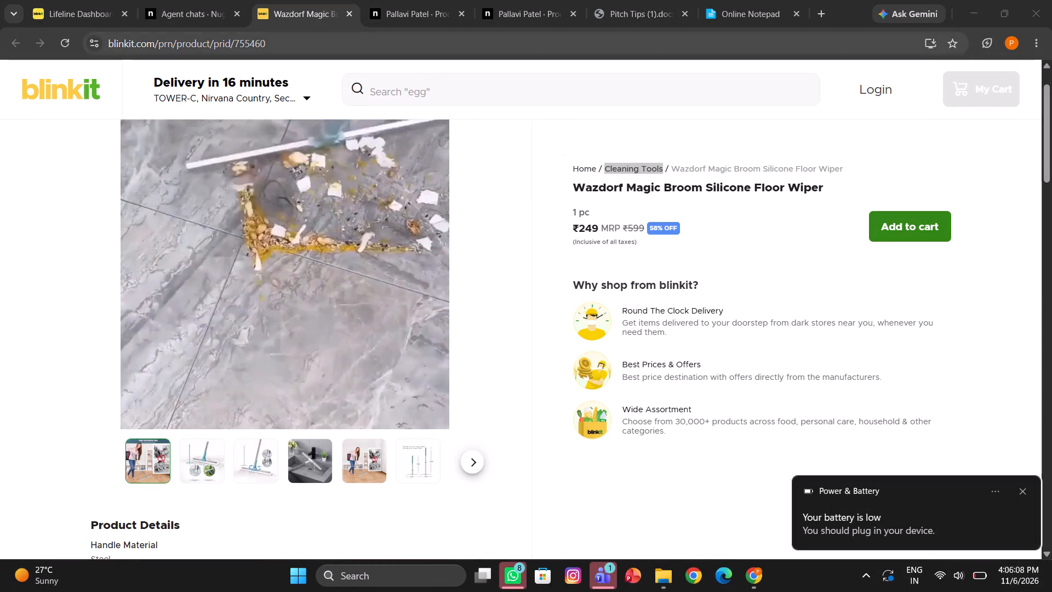
Search the Others channel mapping sheet of the Knowledge Hub -CD spreadsheet for the copied category "Cleaning Tools".
left_click(822, 10)
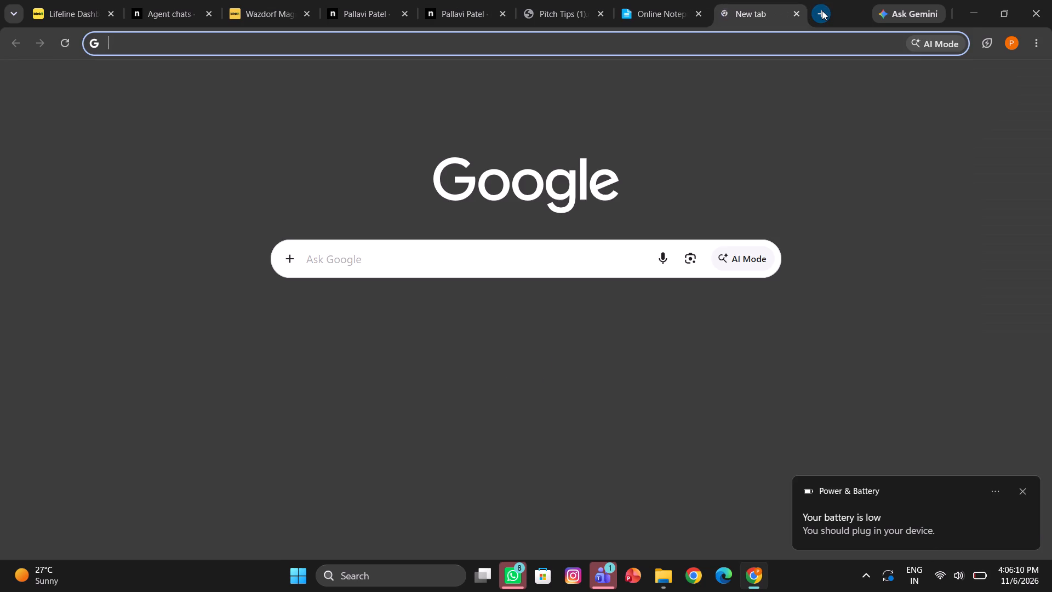
type("kn")
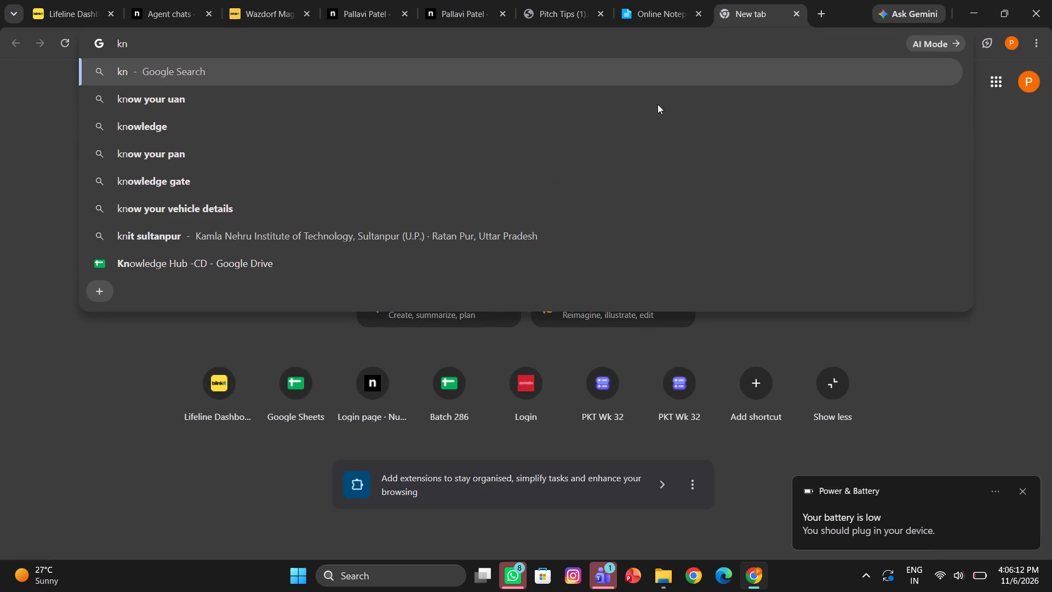
left_click(299, 377)
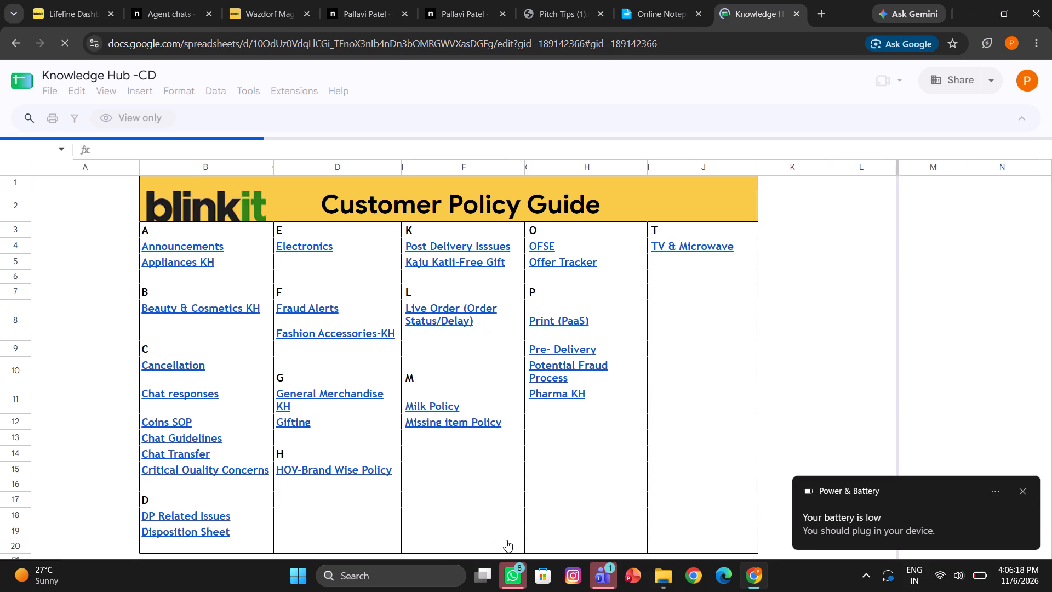
scroll(506, 540, "right", 6)
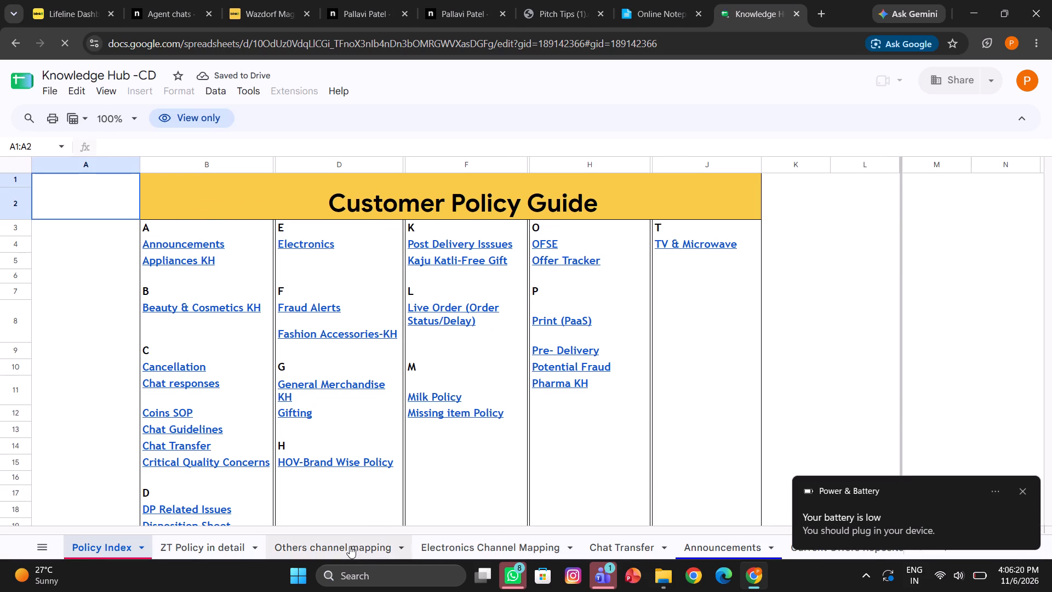
left_click(349, 546)
key("ctrl+f")
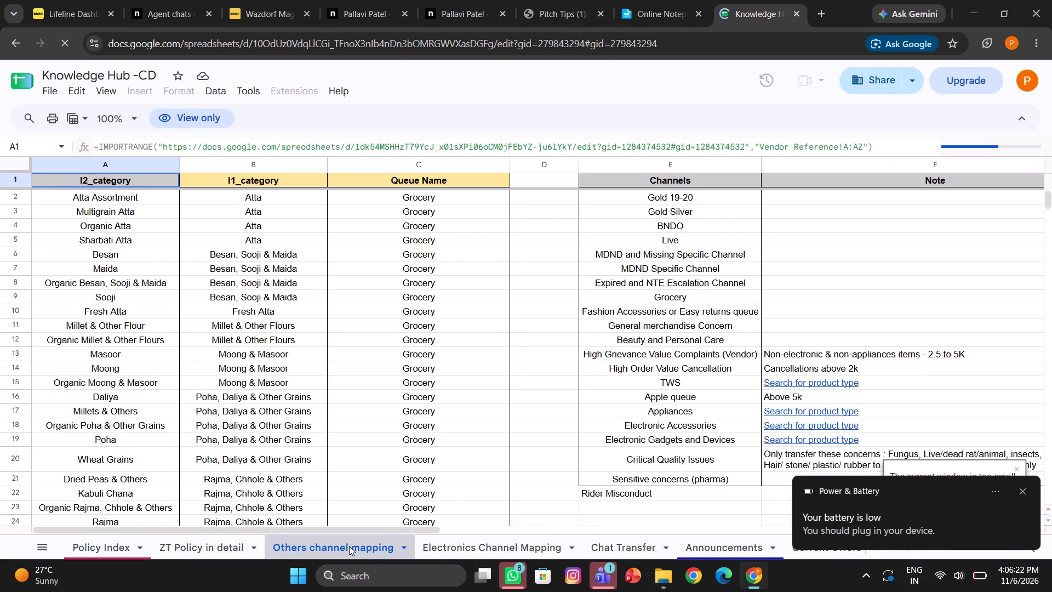
scroll(442, 591, "up", 5)
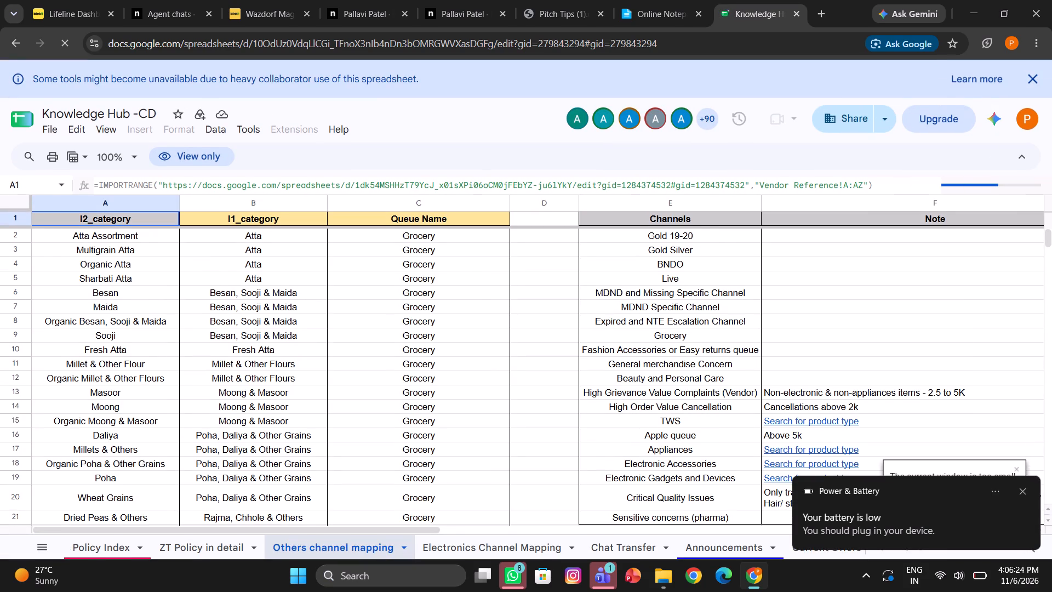
key("BackSpace")
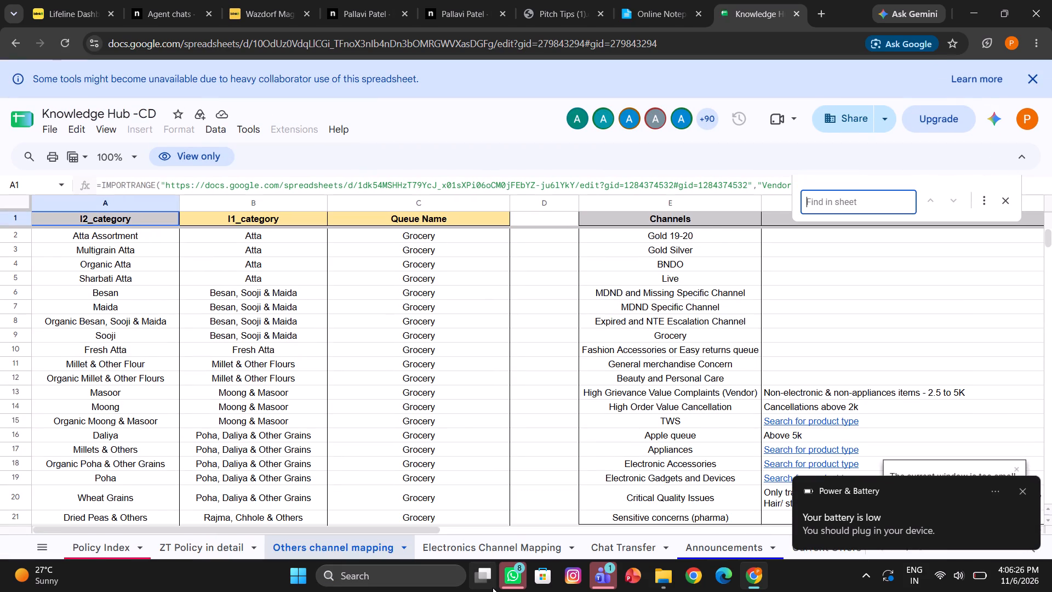
key("ctrl+c")
key("ctrl+v")
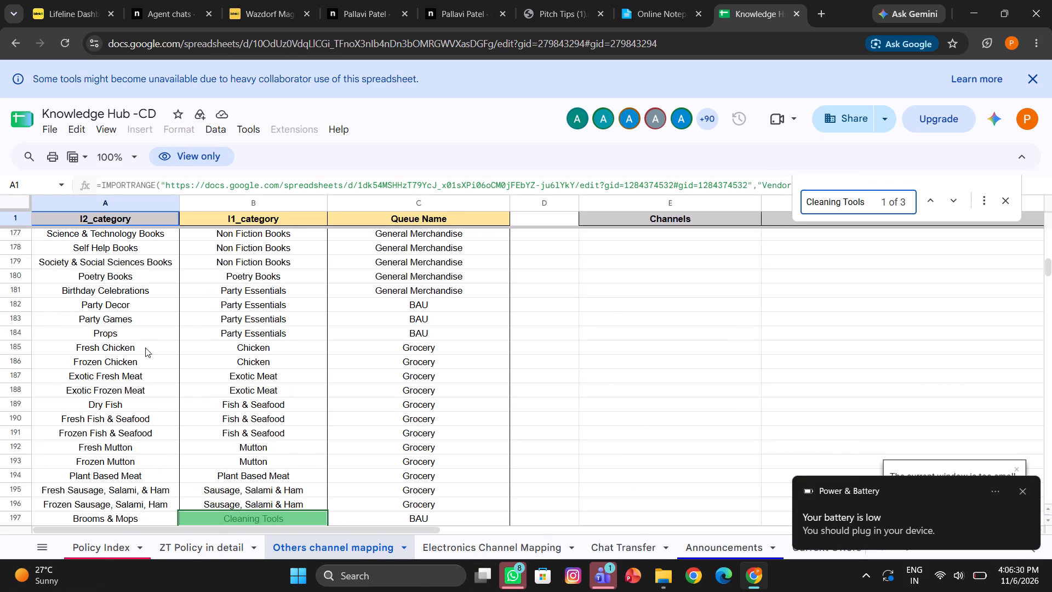
Close the pickup order's bill in the second customer's chat and add the private note "transfer to new".
left_click(228, 0)
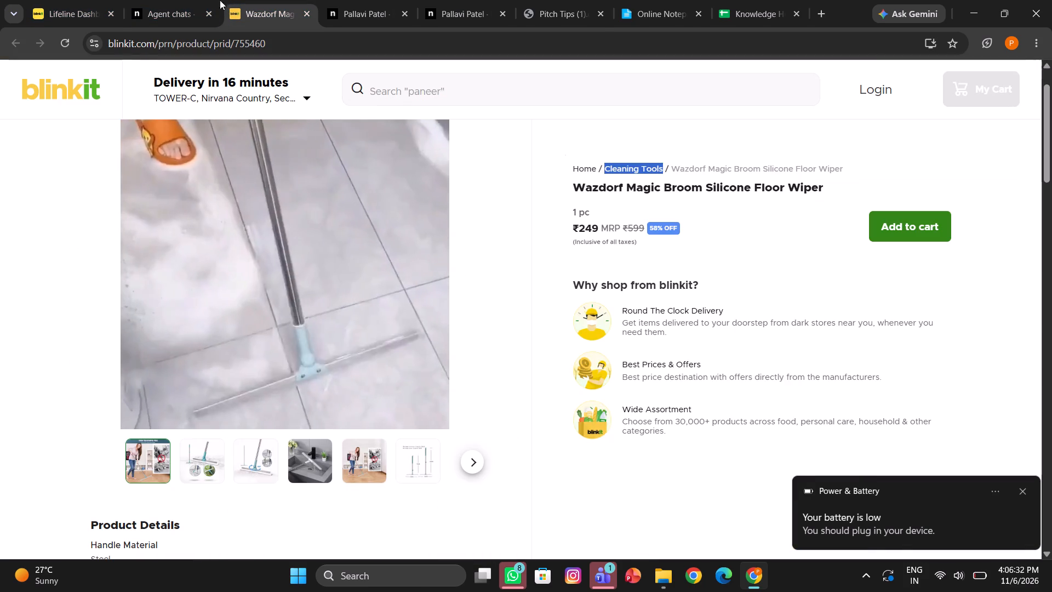
left_click(165, 11)
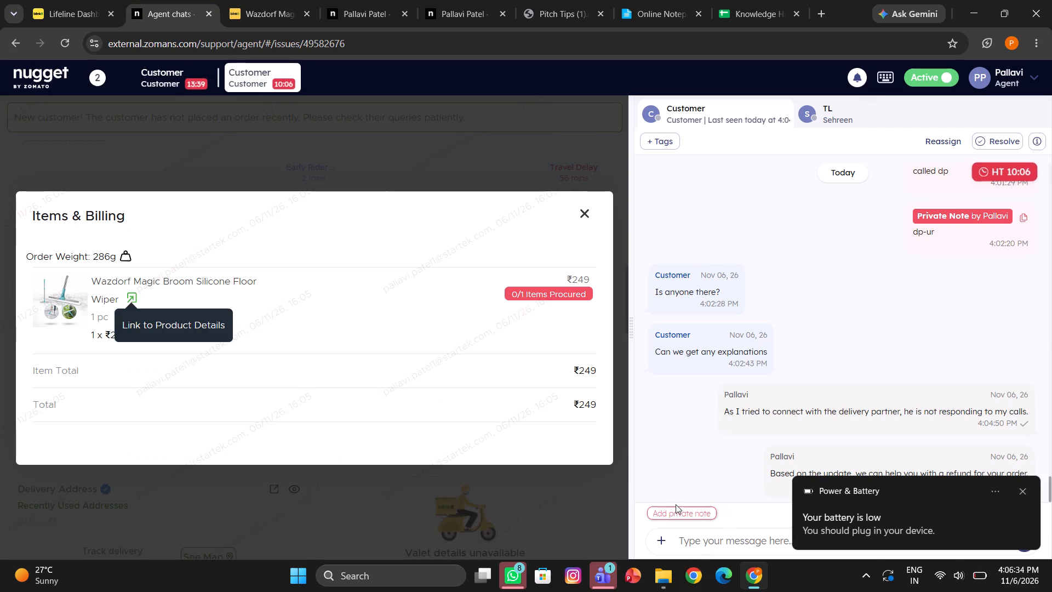
left_click(678, 510)
type("transfer to")
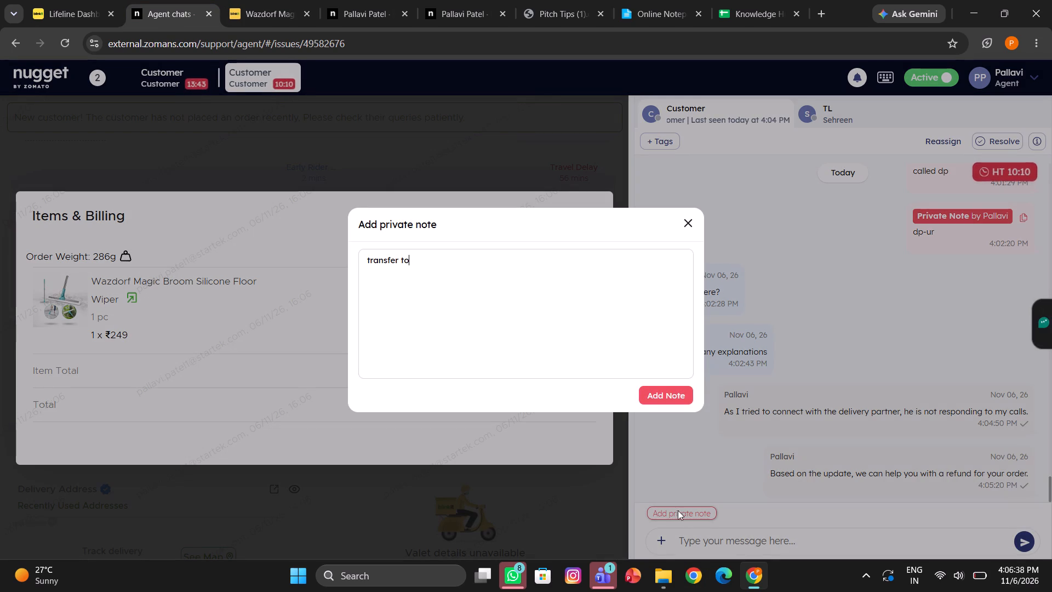
left_click(689, 219)
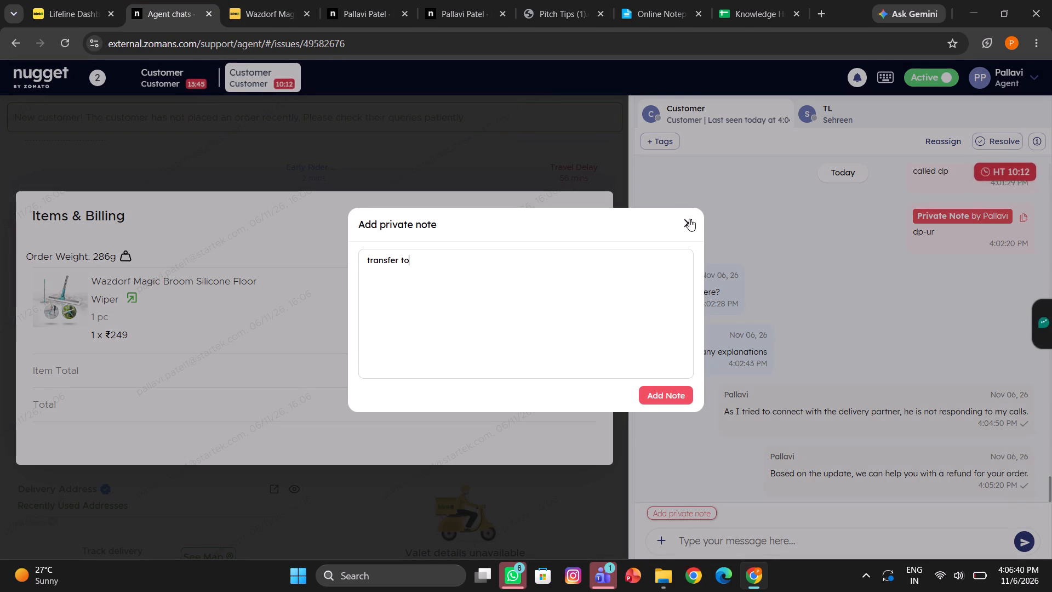
left_click(585, 207)
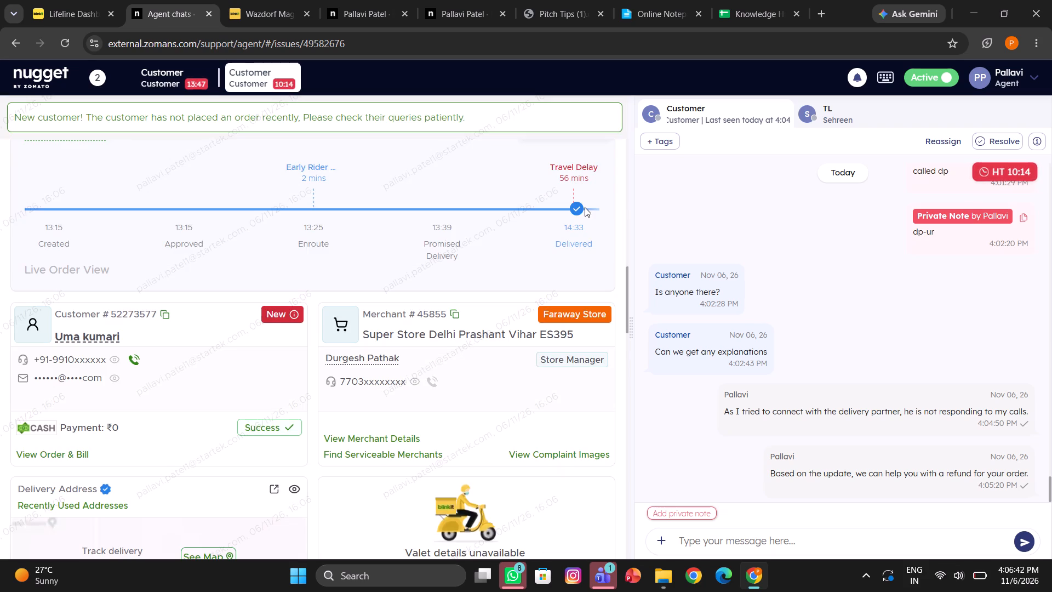
left_click(670, 513)
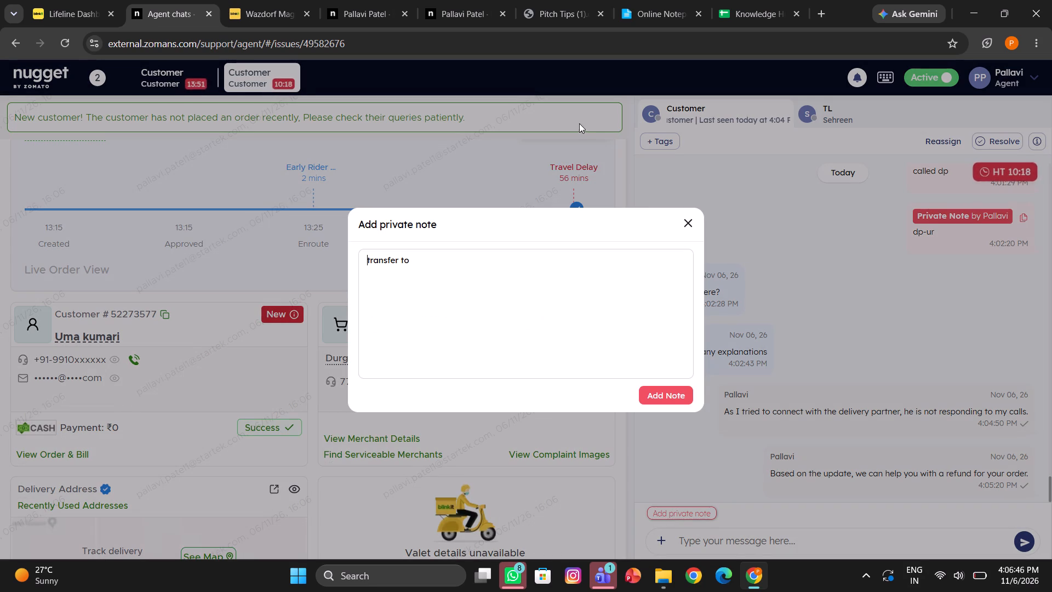
left_click(543, 254)
key("space")
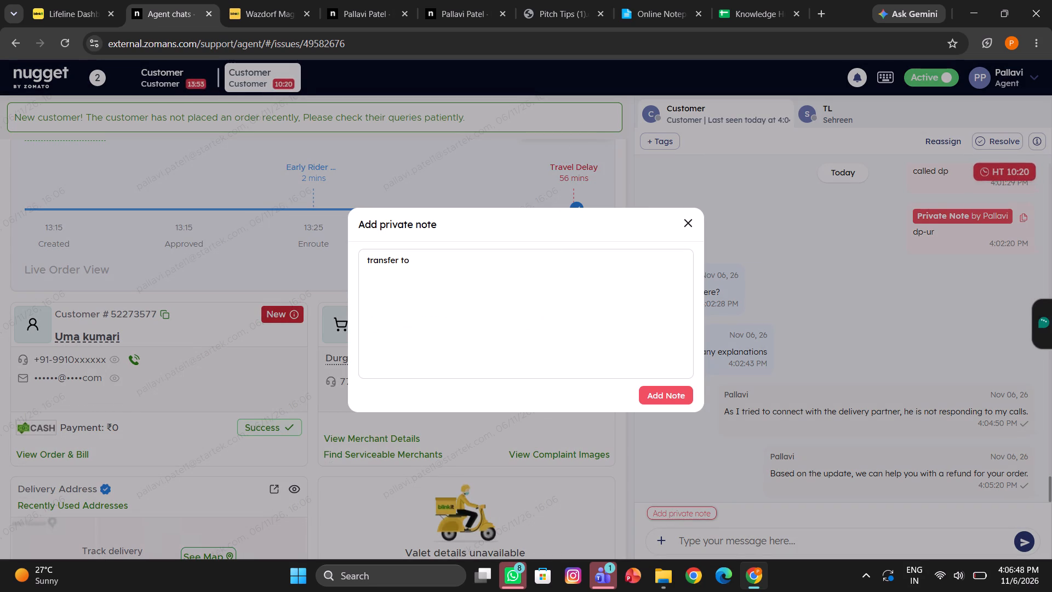
type("new")
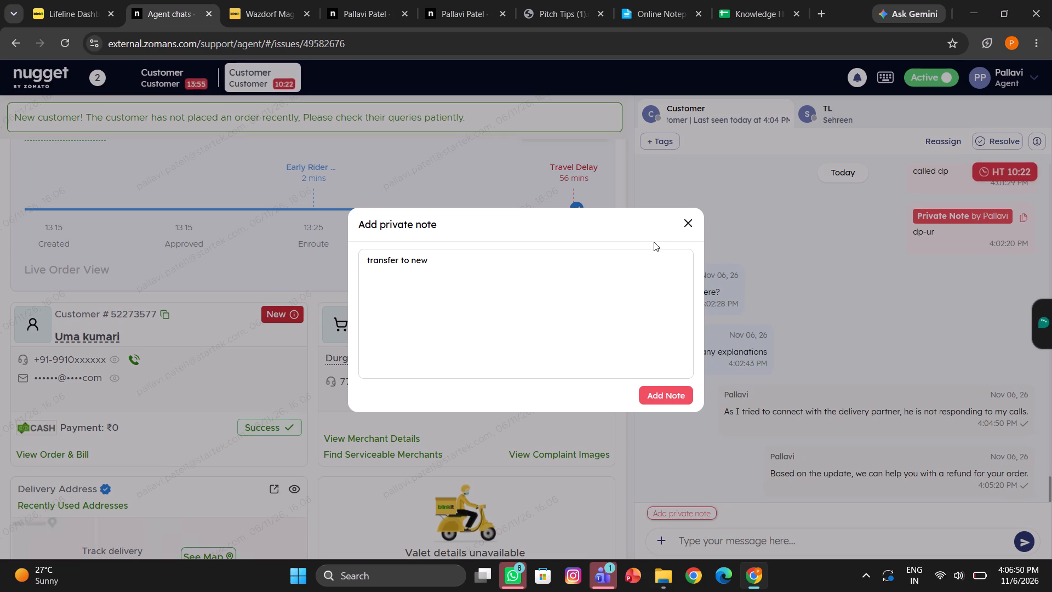
left_click(651, 392)
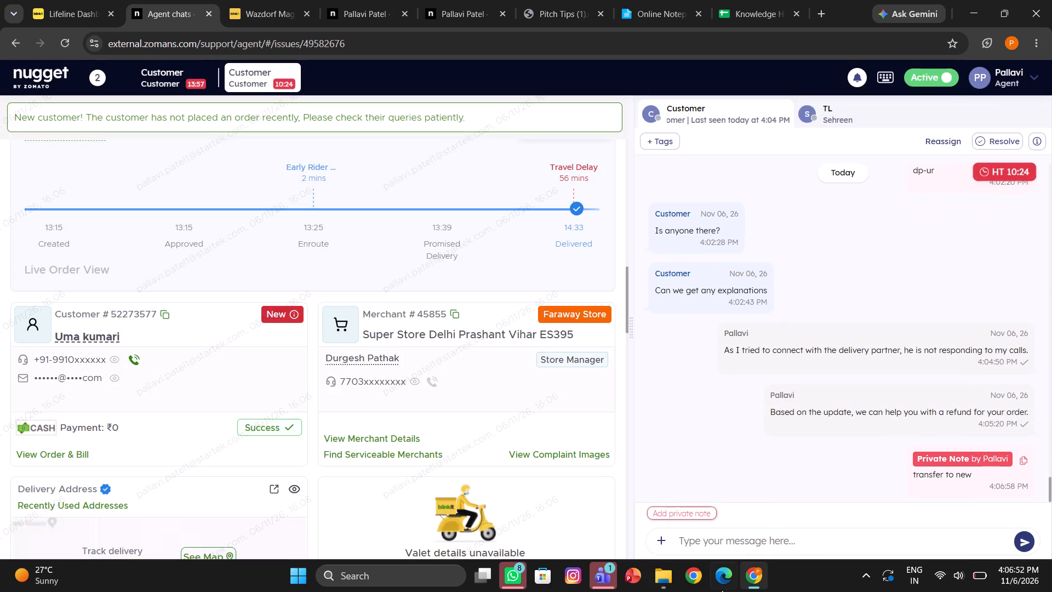
Send the second customer the "Chat transfer" canned response.
left_click(709, 537)
type("/tr")
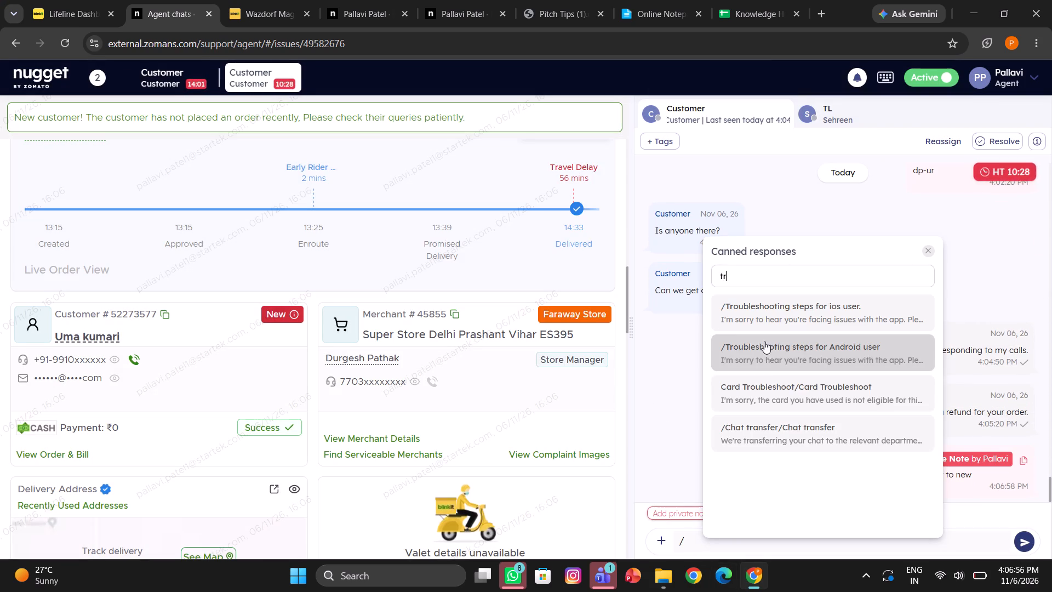
left_click(754, 431)
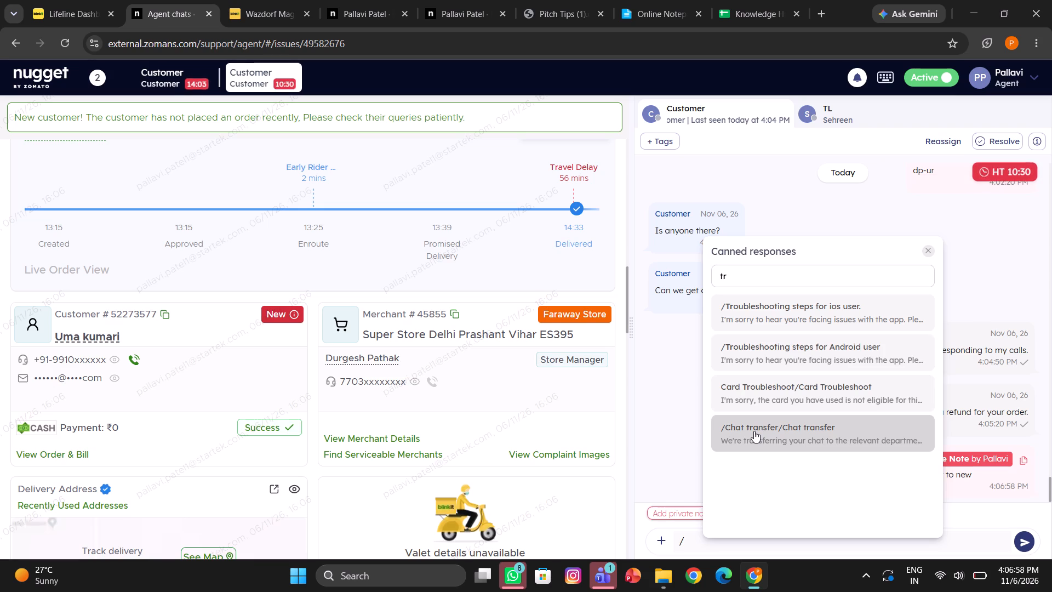
key("Return")
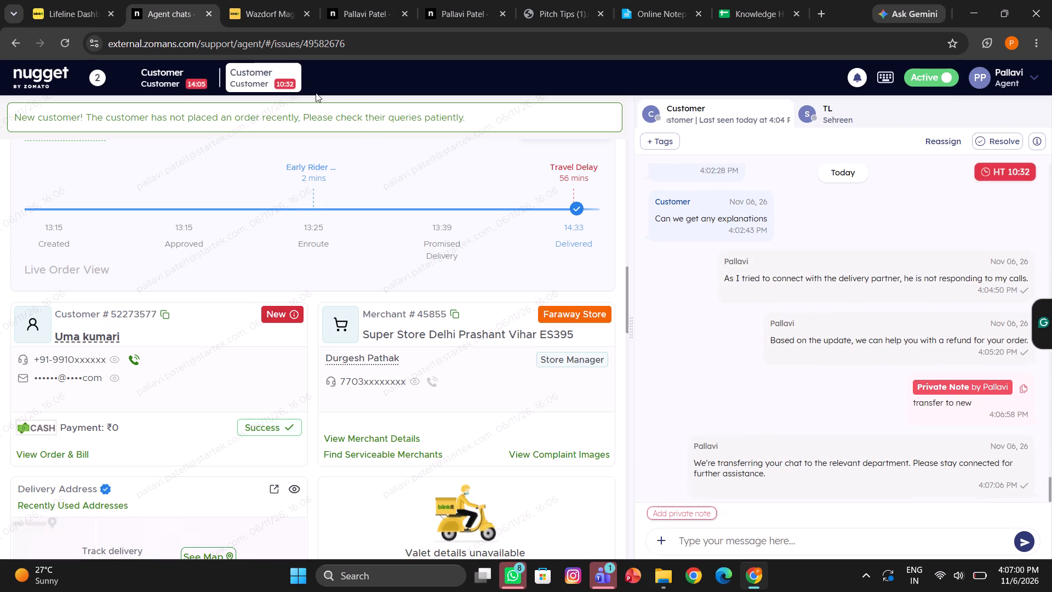
Check the first customer's chat, and copy the Mdnd comment template with resolution "refund" from the online notepad.
left_click(167, 80)
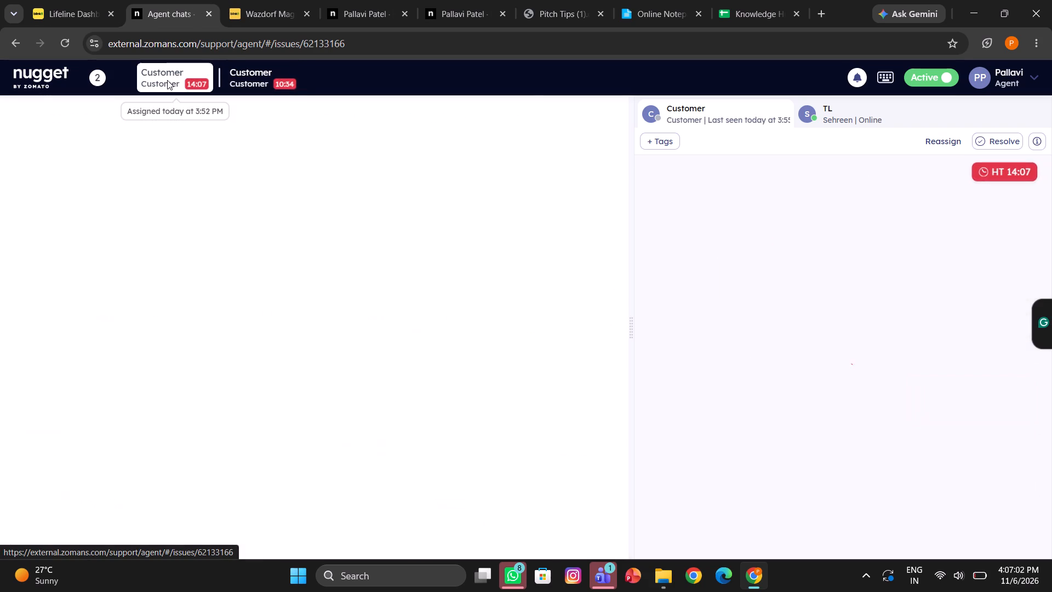
scroll(693, 482, "down", 1)
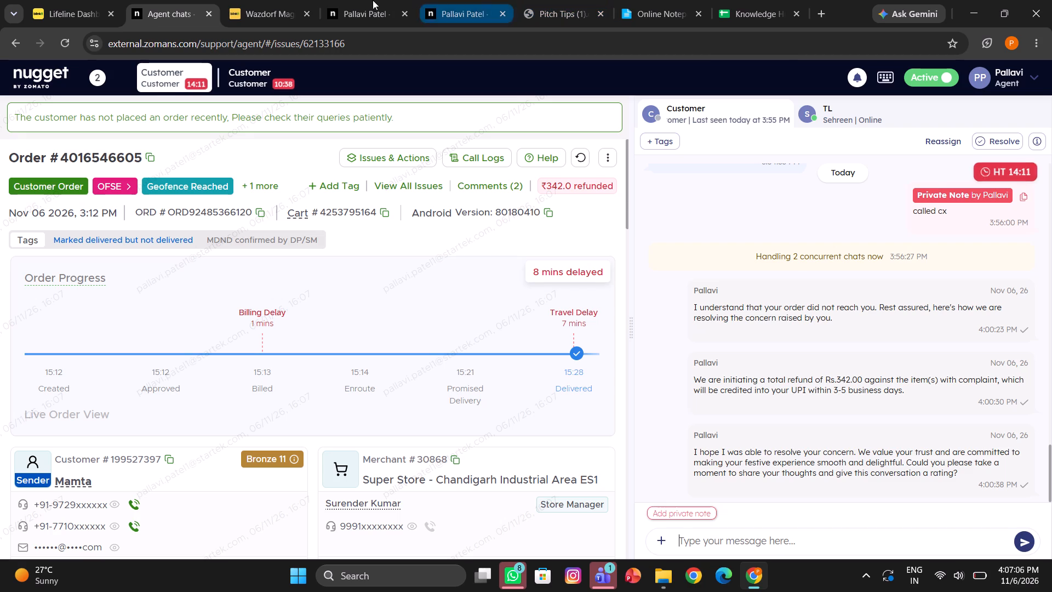
left_click(679, 3)
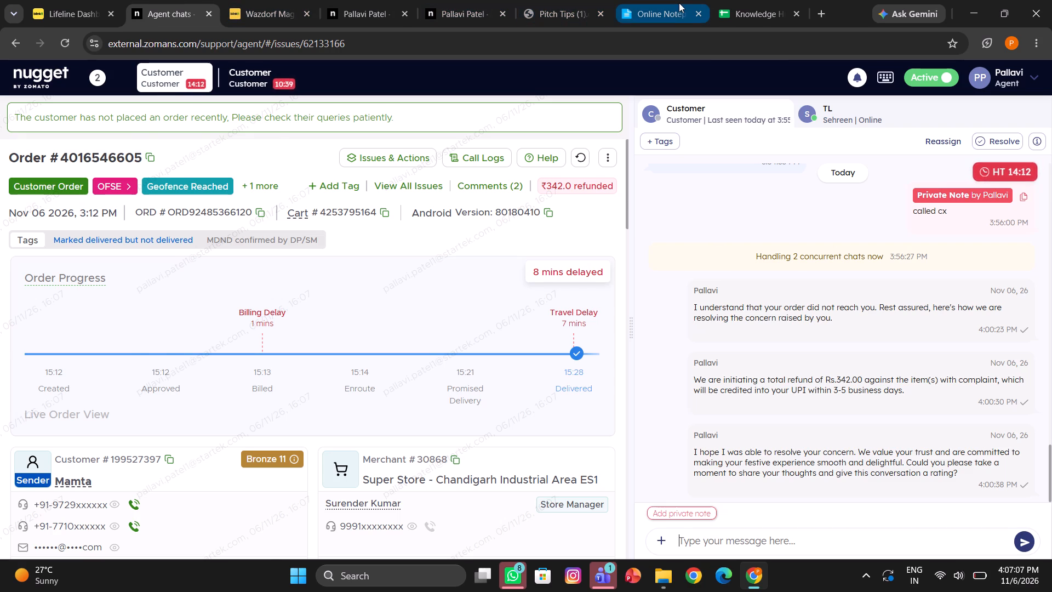
scroll(208, 276, "right", 1)
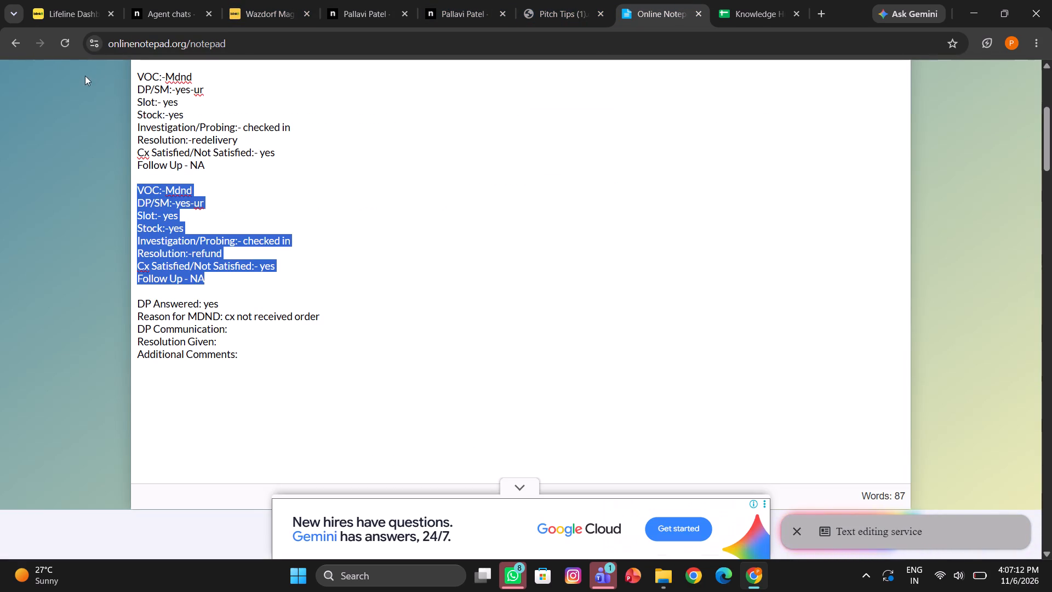
scroll(1, 0, "up", 2)
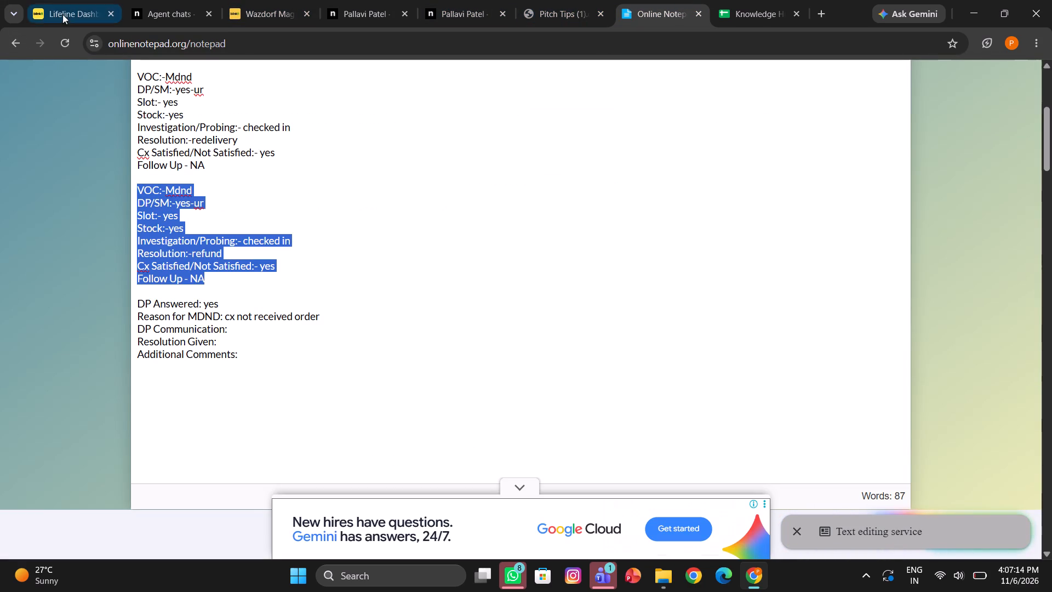
key("ctrl+c")
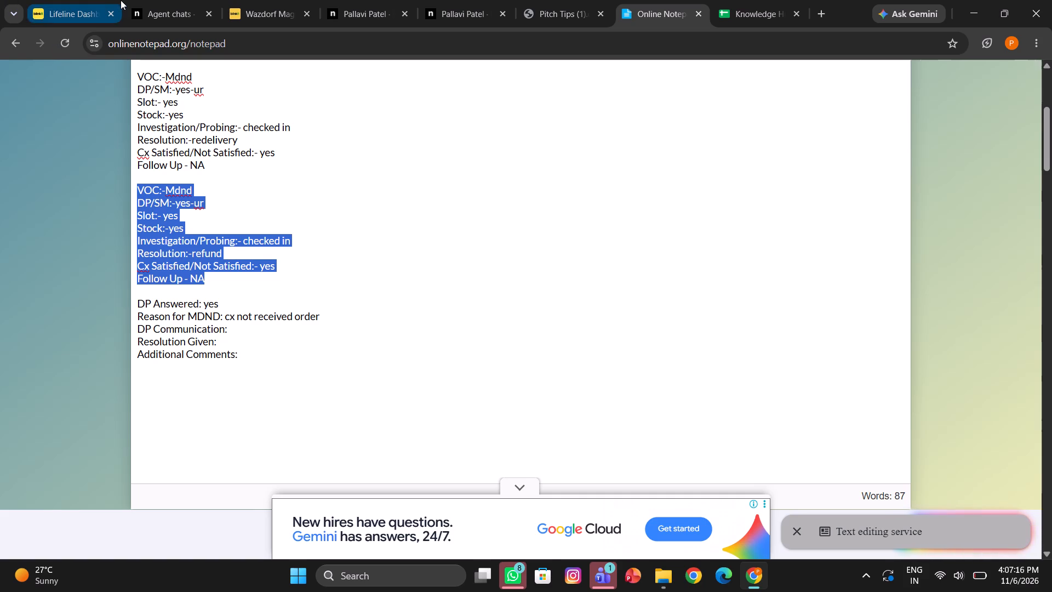
Add the copied refund template as a comment on the first customer's ₹342 order, shortening its DP/SM entry to "yes".
left_click(168, 10)
scroll(411, 370, "down", 3)
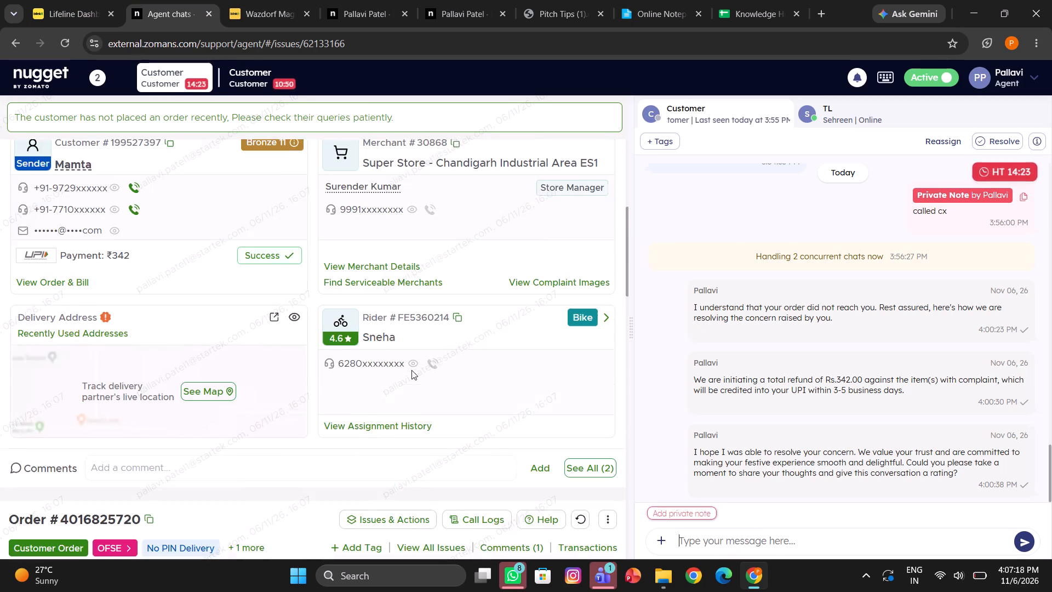
scroll(411, 370, "down", 2)
left_click(378, 408)
key("ctrl+v")
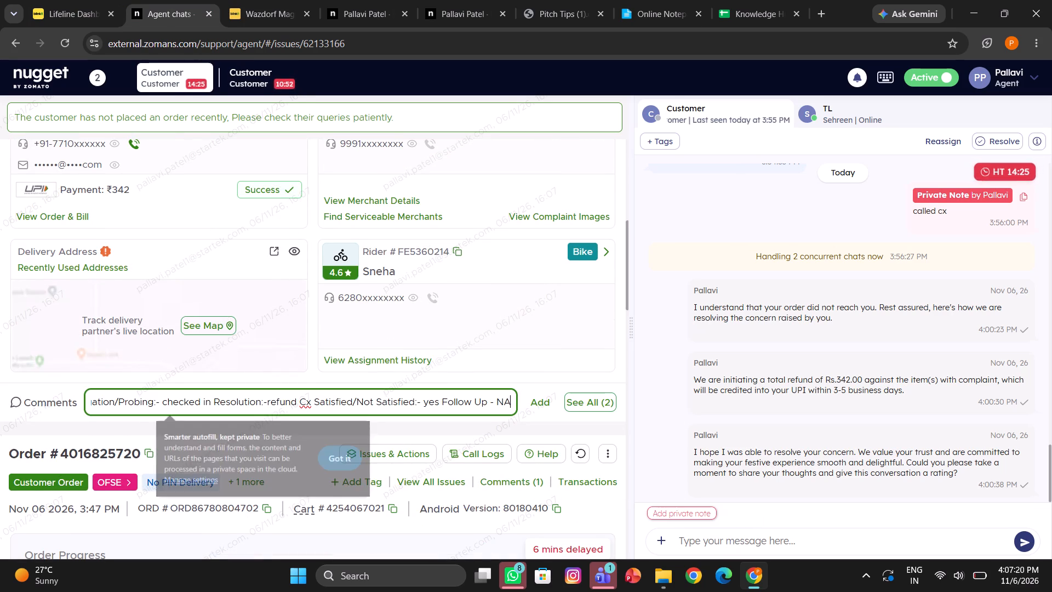
scroll(346, 400, "right", 7)
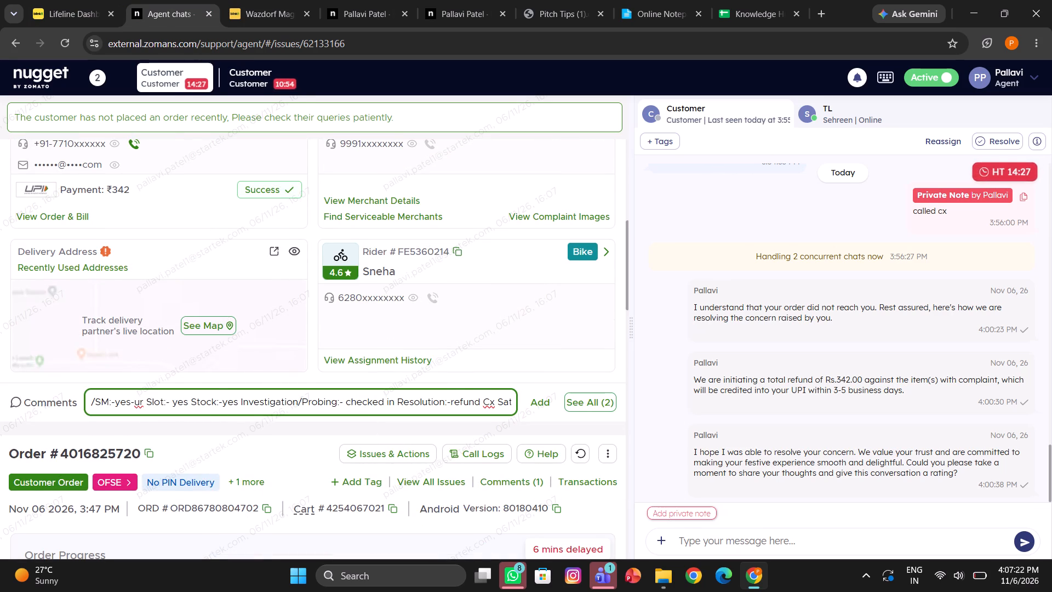
scroll(358, 409, "right", 4)
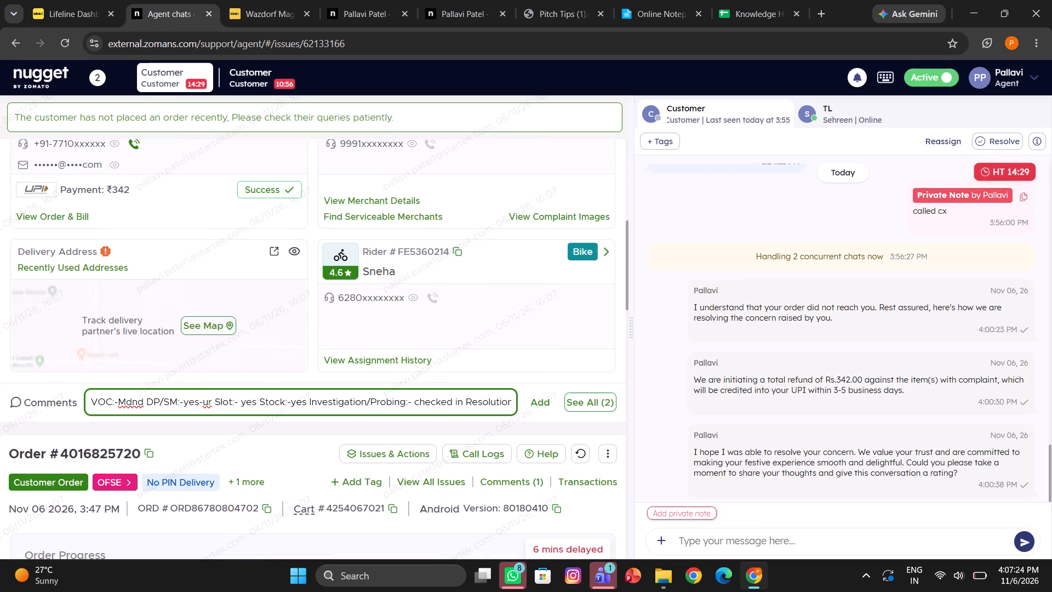
left_click(210, 398)
key("BackSpace")
key("BackSpace")
key("BackSpace")
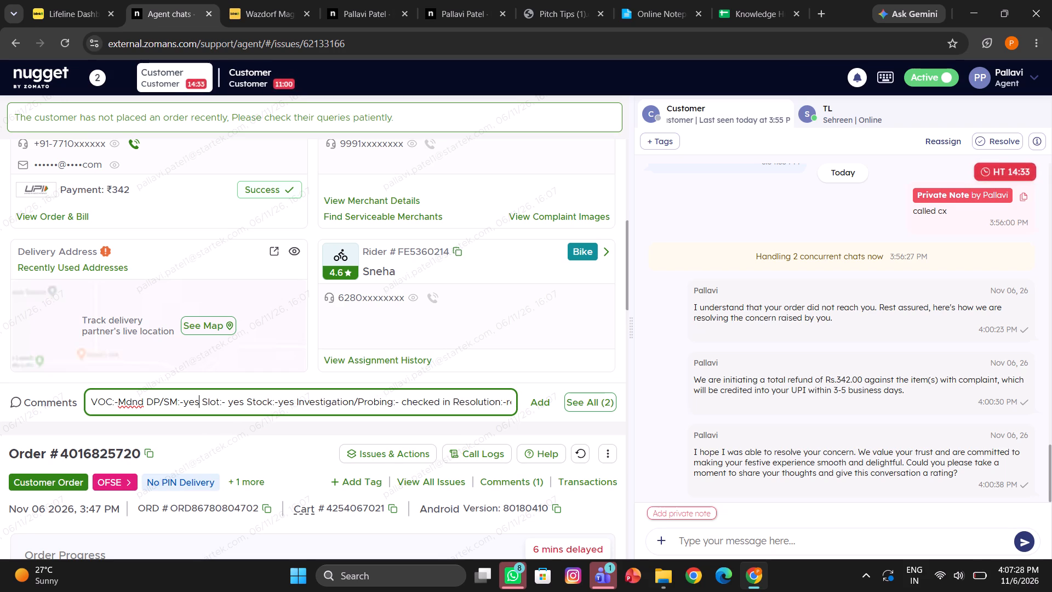
key("Return")
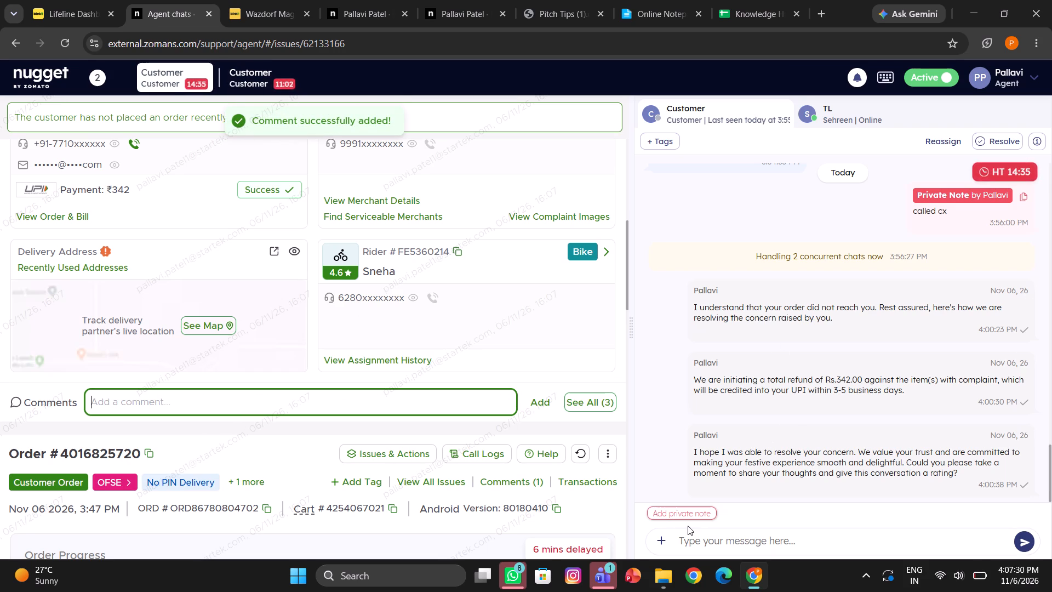
Copy the "DP Answered" to "Additional Comments" note template from the online notepad.
left_click(689, 538)
scroll(689, 538, "left", 2)
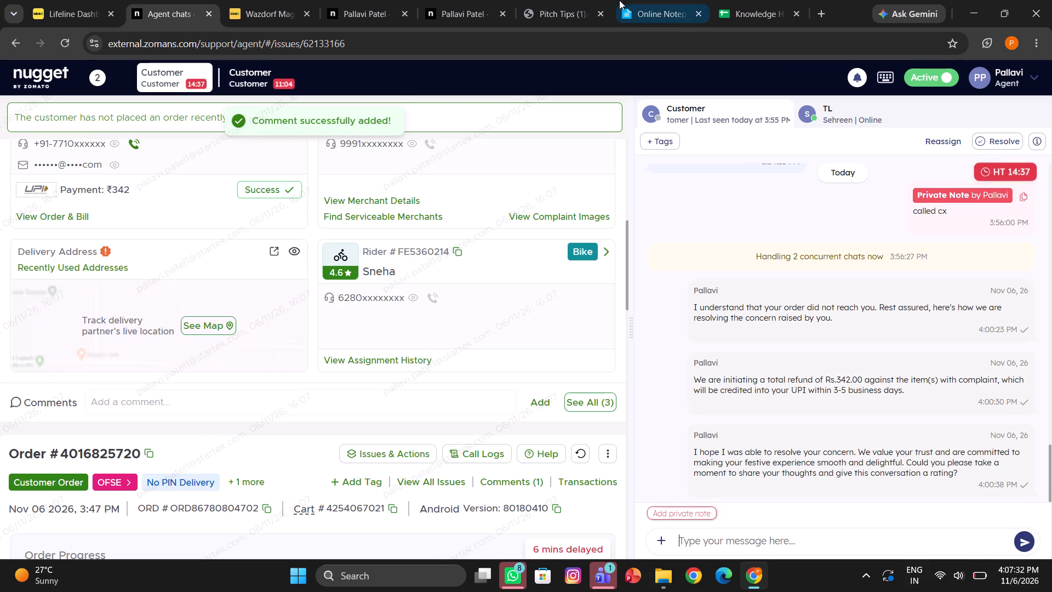
left_click(667, 0)
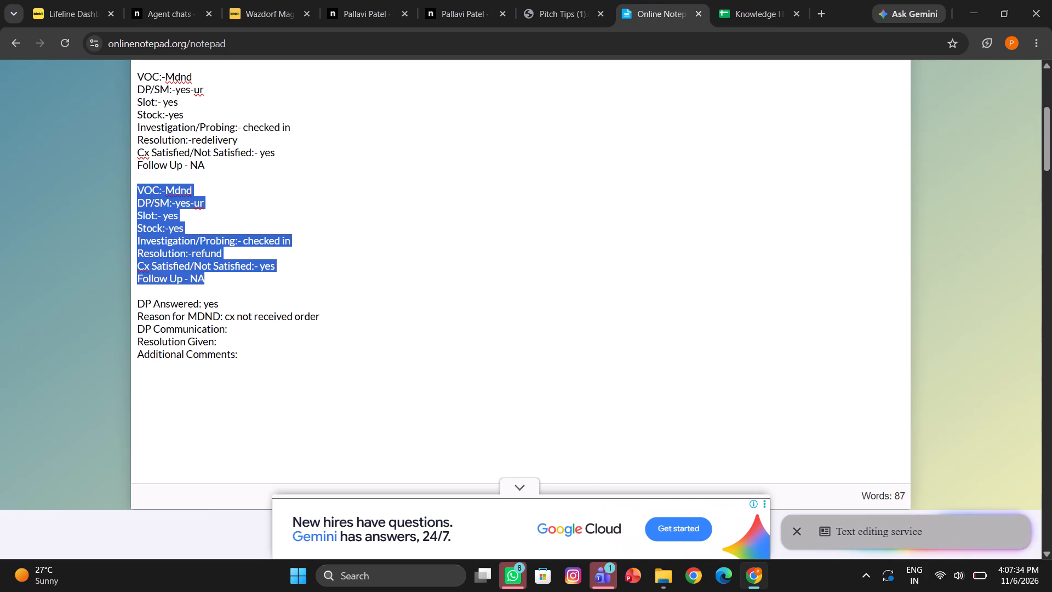
left_click(252, 356)
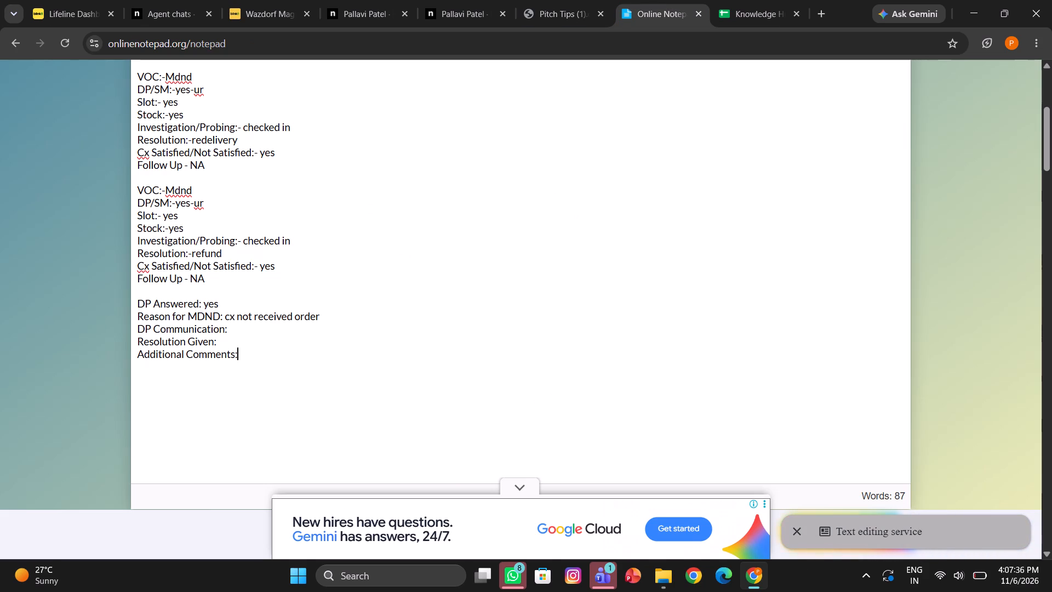
left_click_drag(140, 303, 268, 362)
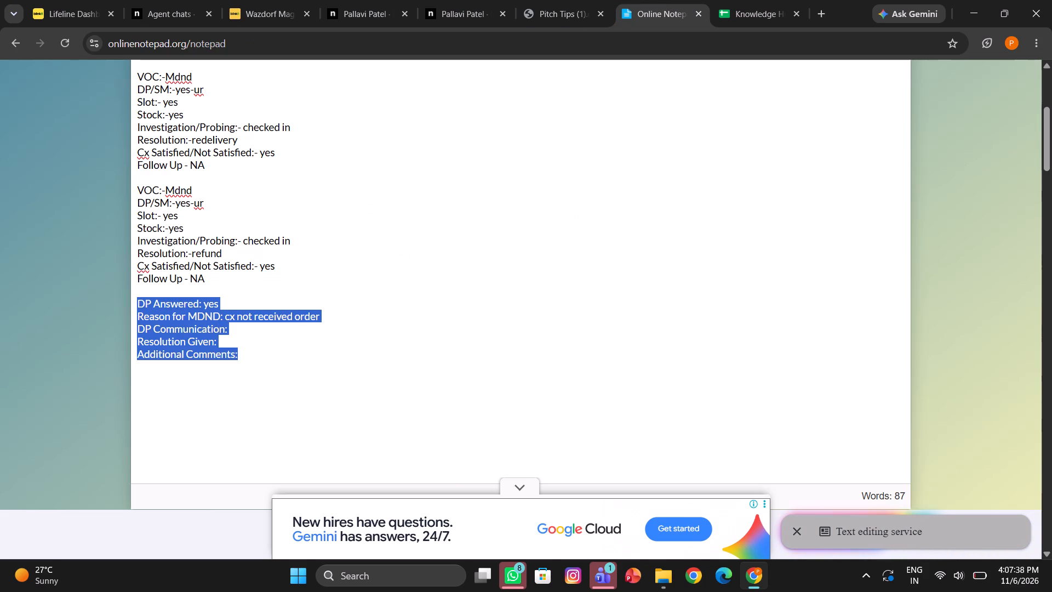
key("ctrl+c")
Add the copied template as a private note in the first customer's chat, with DP Communication "DP said she submitted order to store" and Resolution Given "refund".
left_click(174, 0)
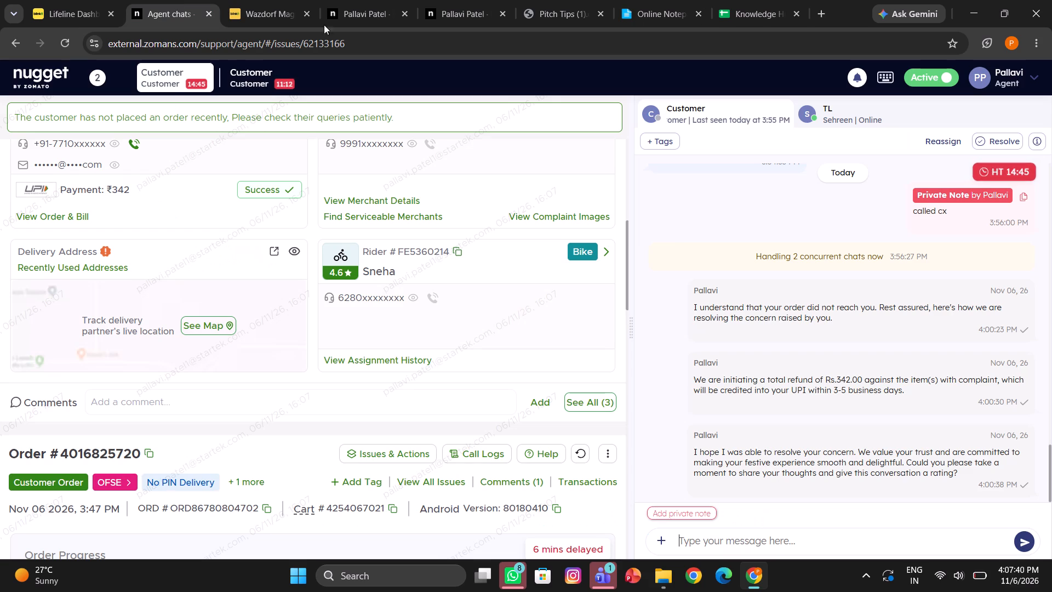
left_click(658, 509)
key("ctrl+v")
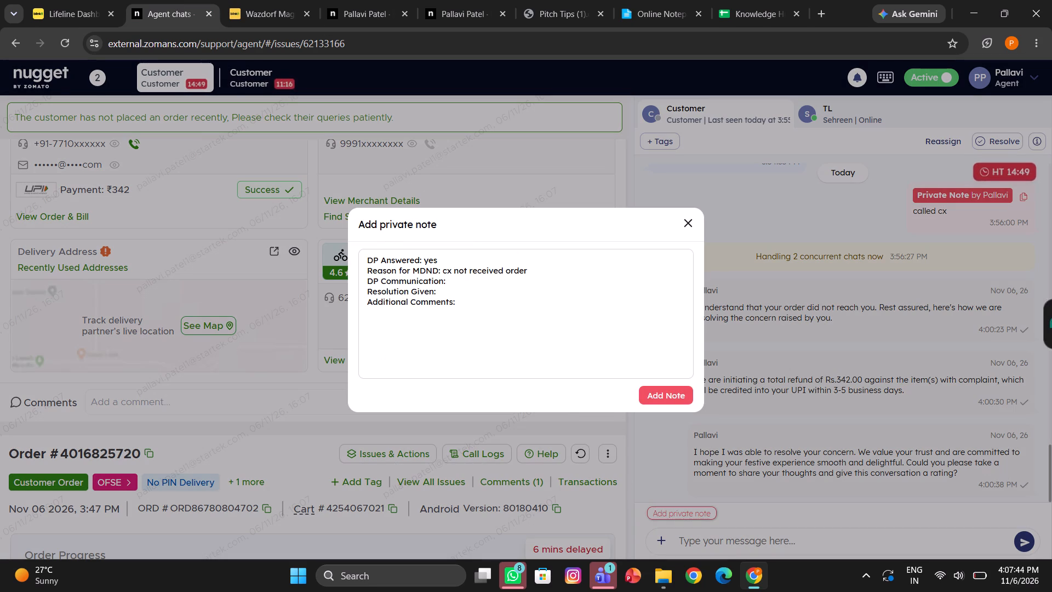
left_click(460, 280)
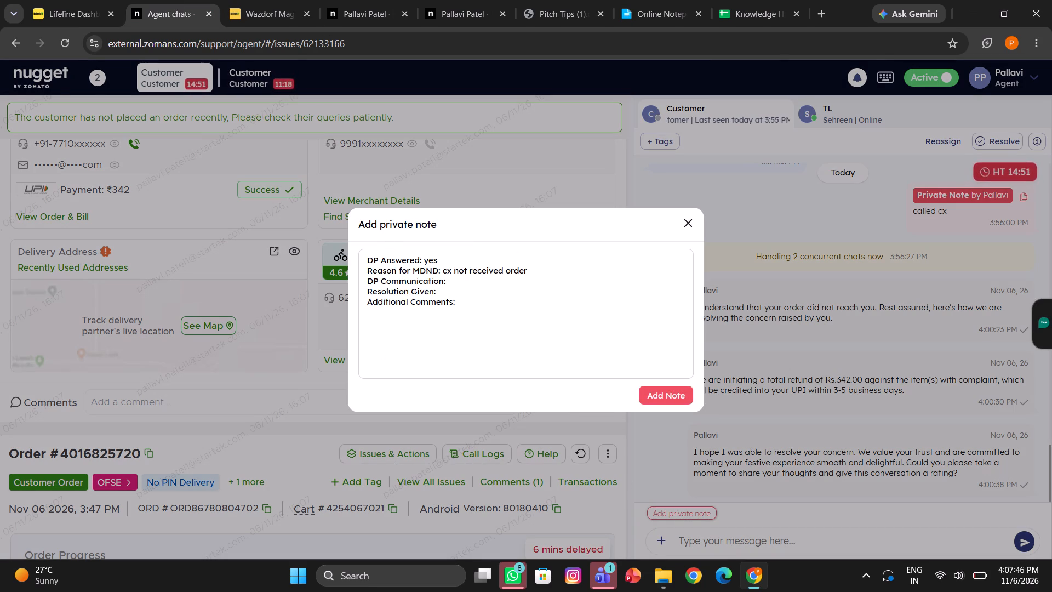
key("space")
type("dp said")
key("space")
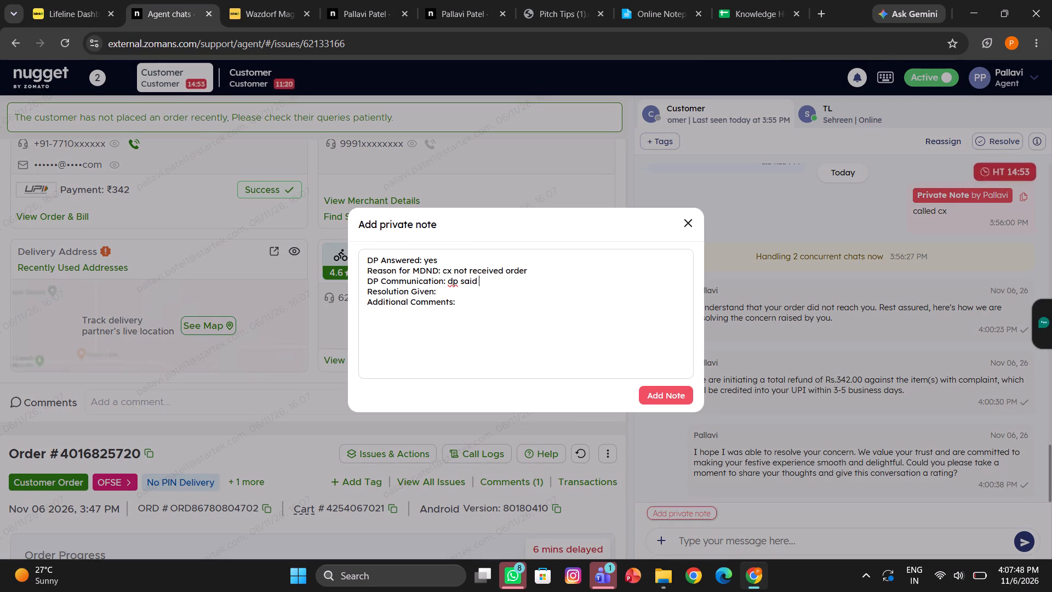
type("she submitted order to store")
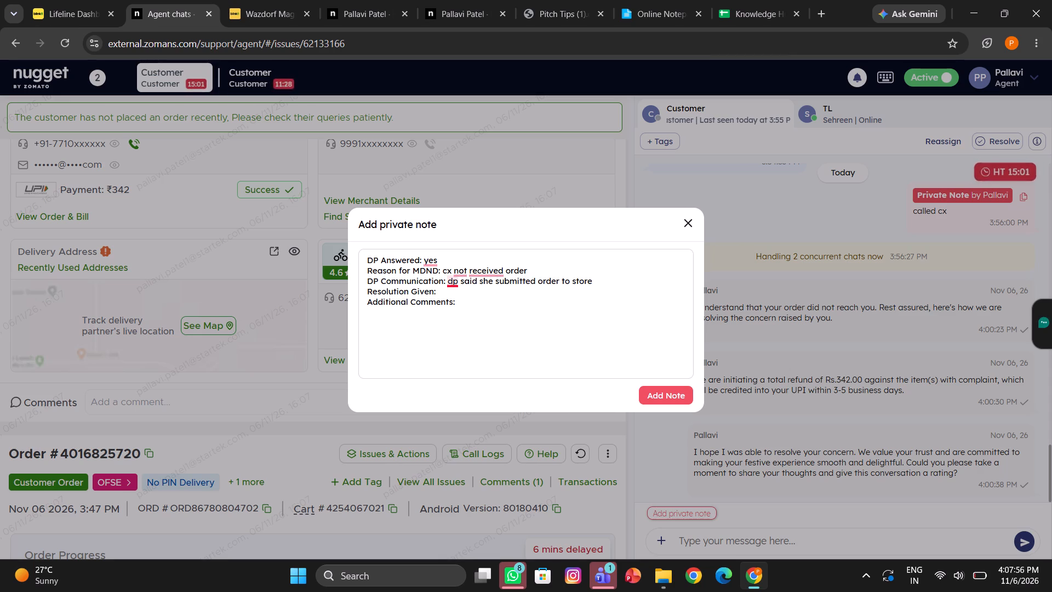
left_click(443, 293)
left_click(476, 318)
type("DP")
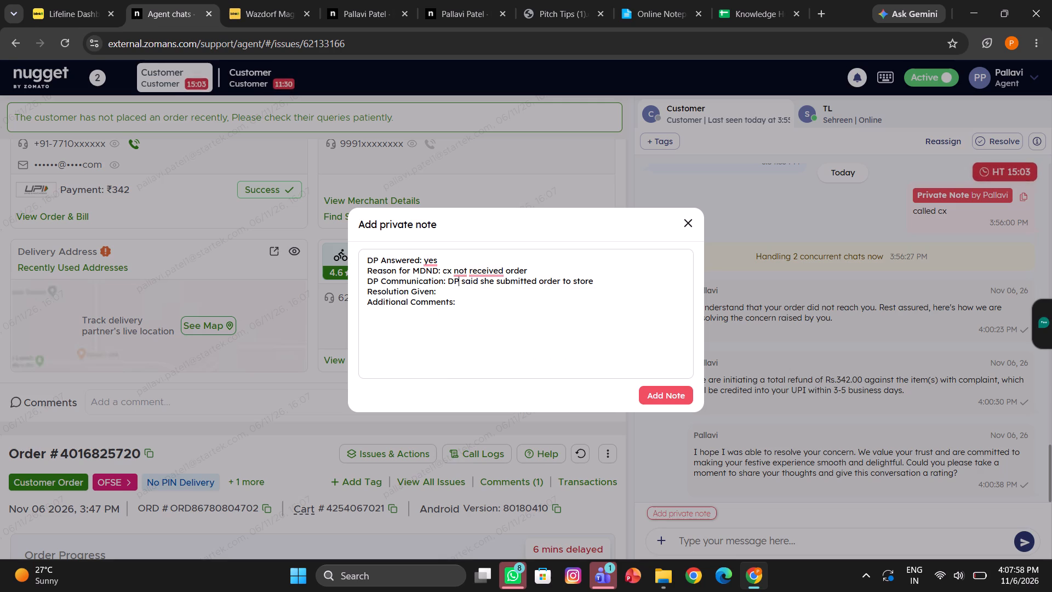
left_click(460, 291)
key("space")
type("refund")
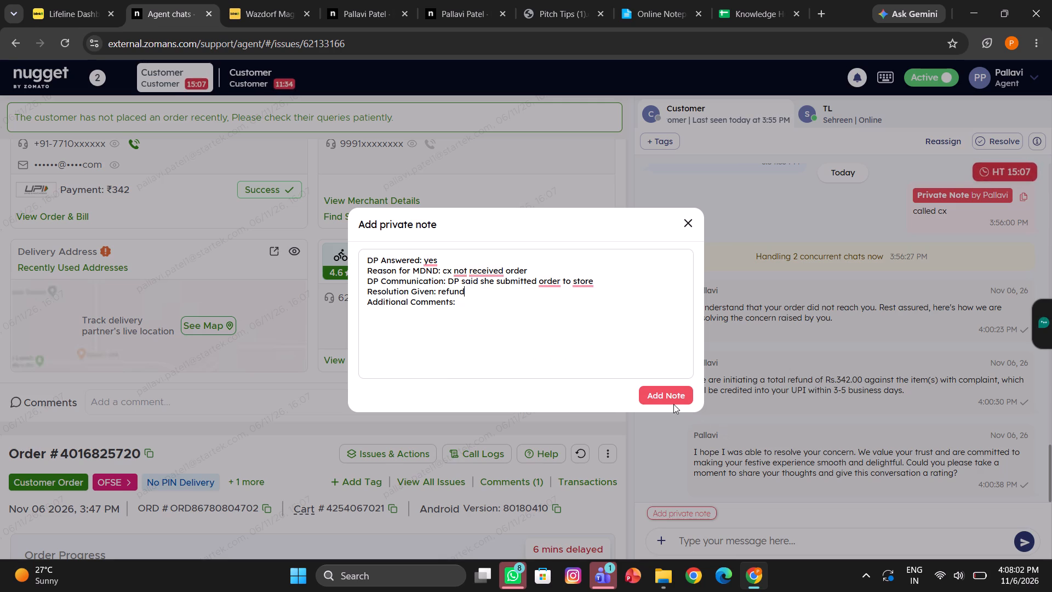
left_click(670, 399)
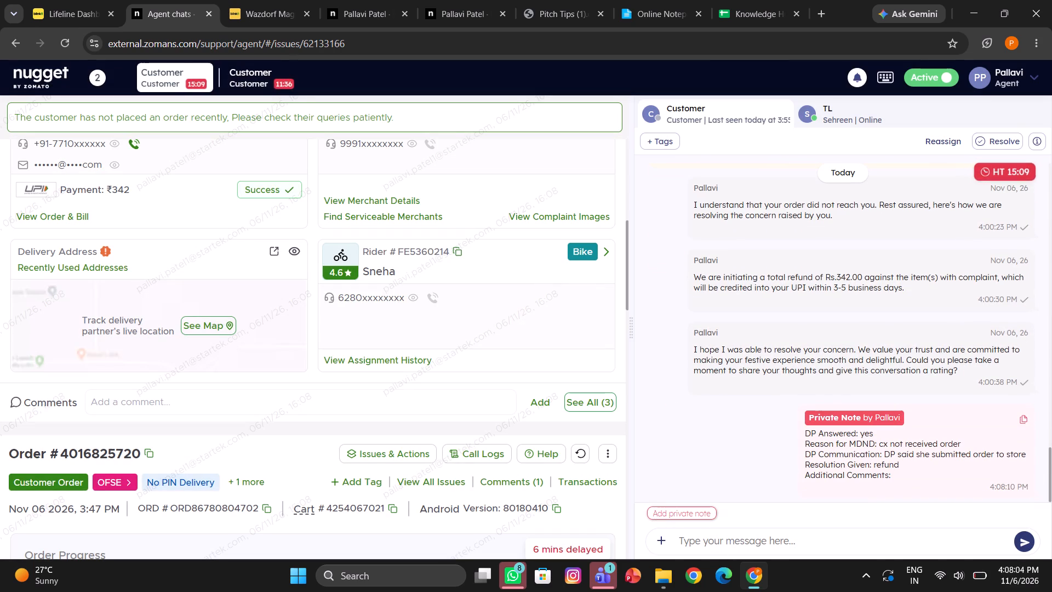
Find the closing canned response with "clo" and send the customer the "Thank you for choosing Blinkit" Happy Dhanteras message.
left_click(706, 538)
type("/clo")
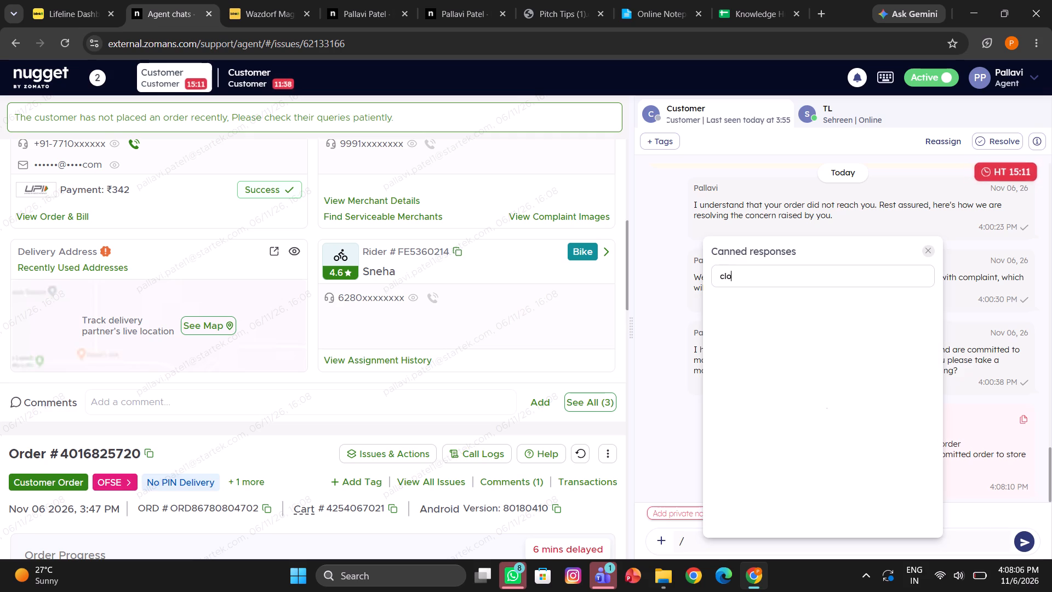
left_click(745, 311)
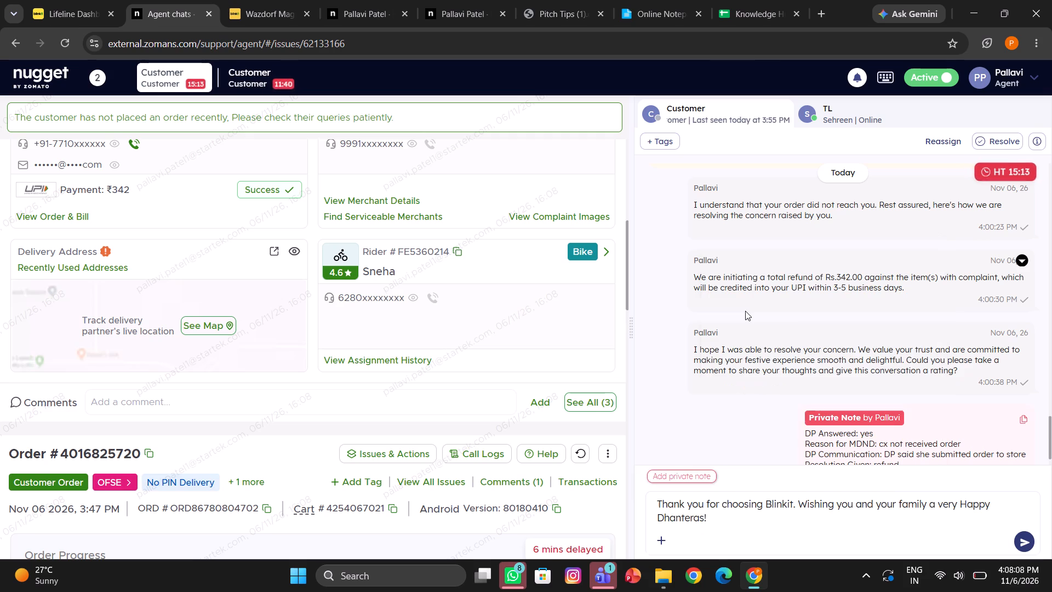
key("Return")
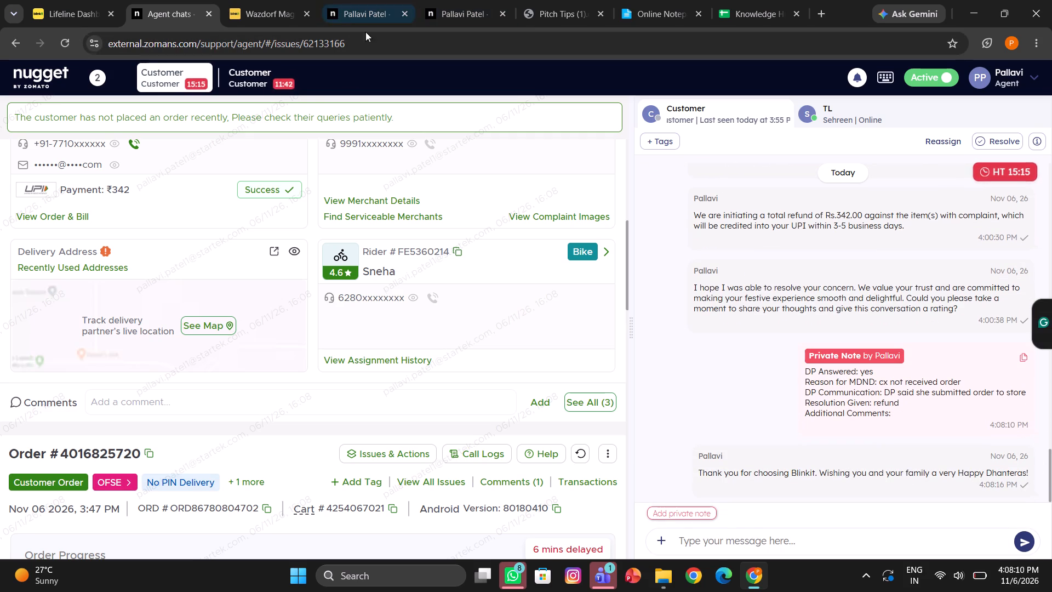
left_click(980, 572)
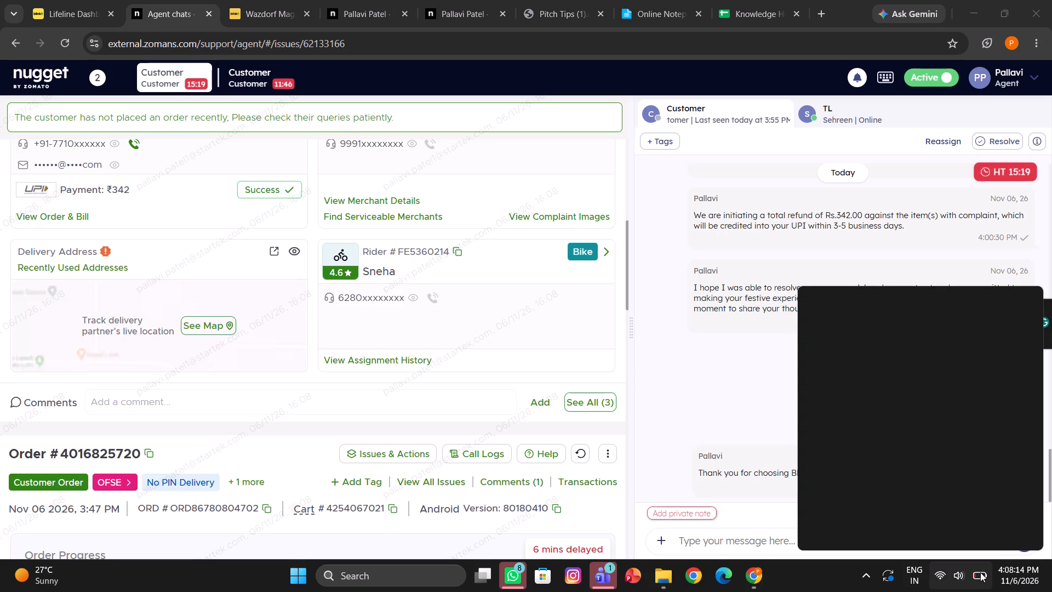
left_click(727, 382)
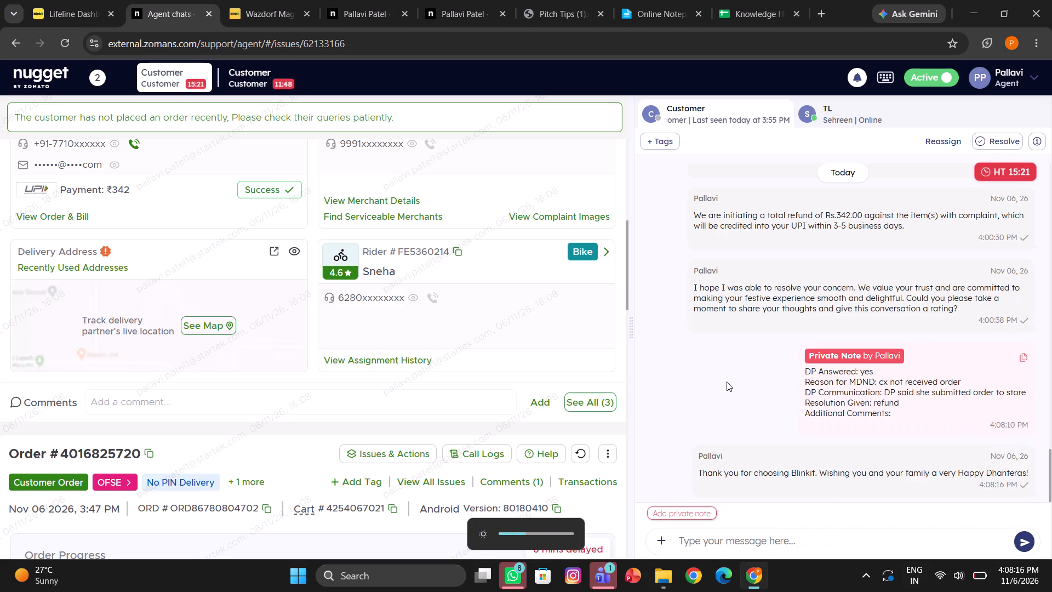
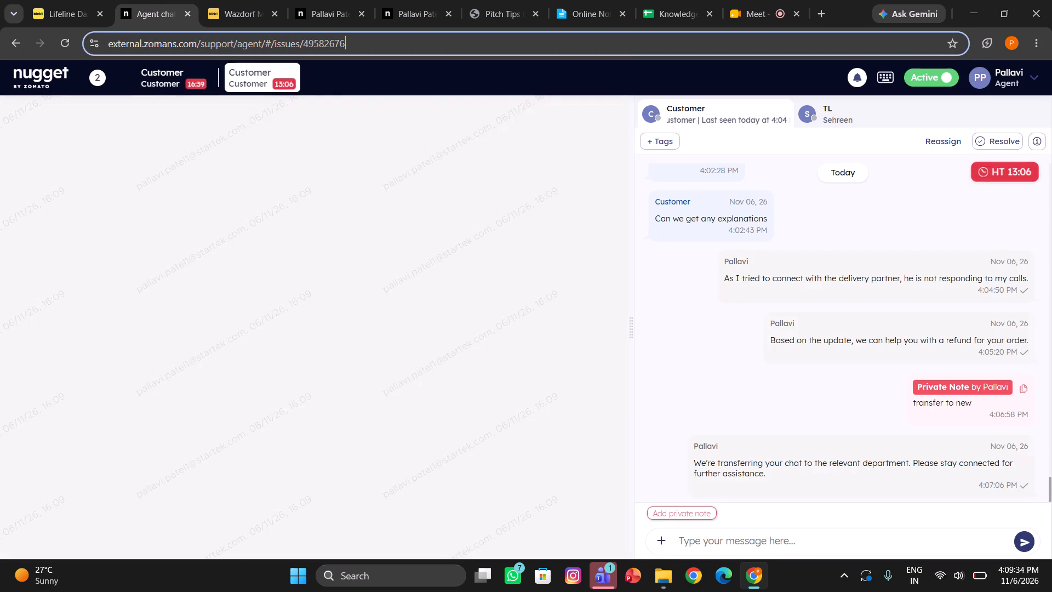
key("ctrl+c")
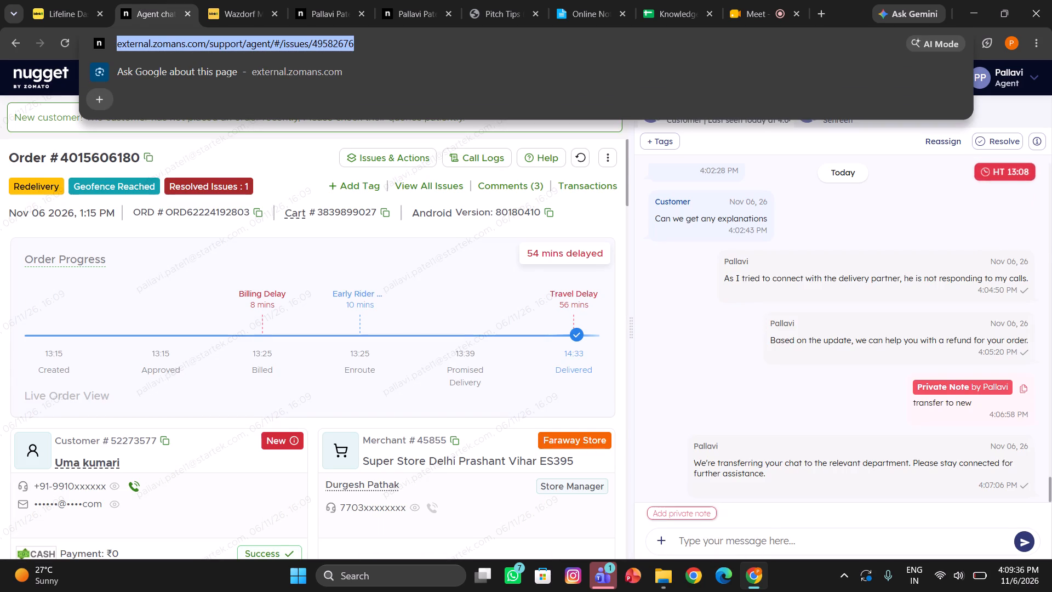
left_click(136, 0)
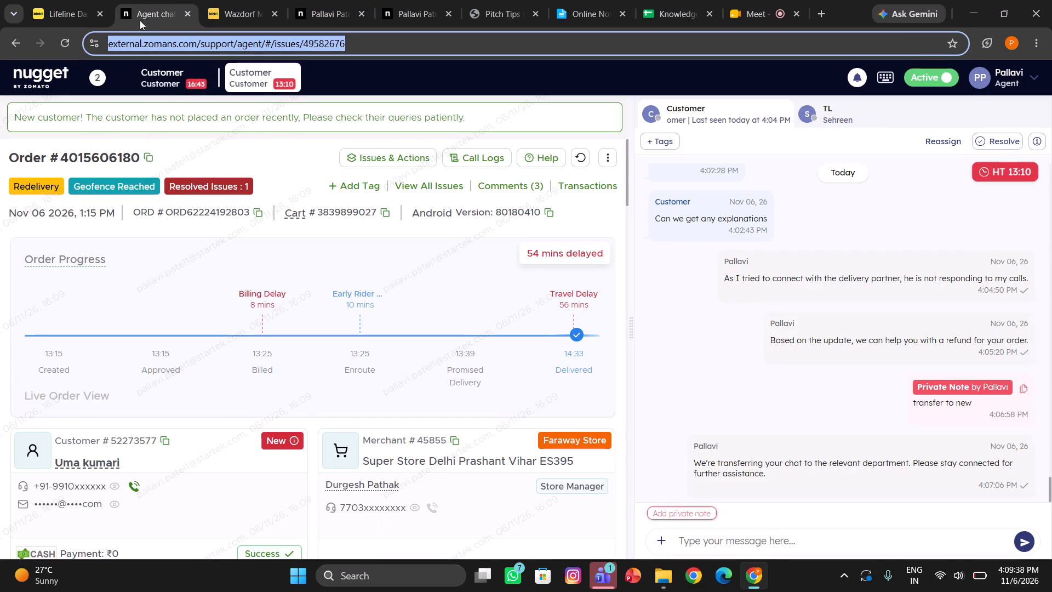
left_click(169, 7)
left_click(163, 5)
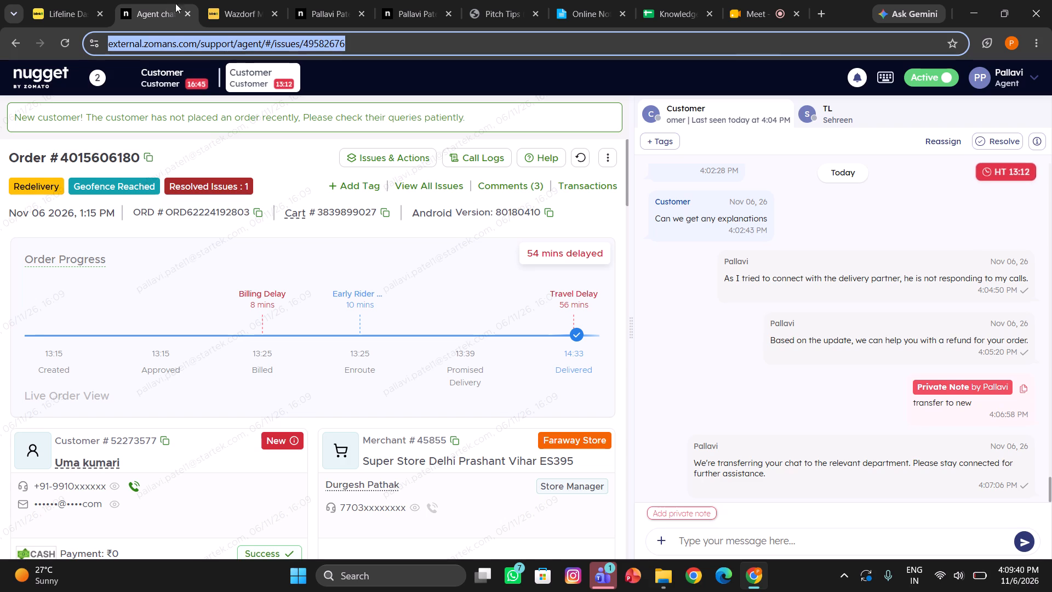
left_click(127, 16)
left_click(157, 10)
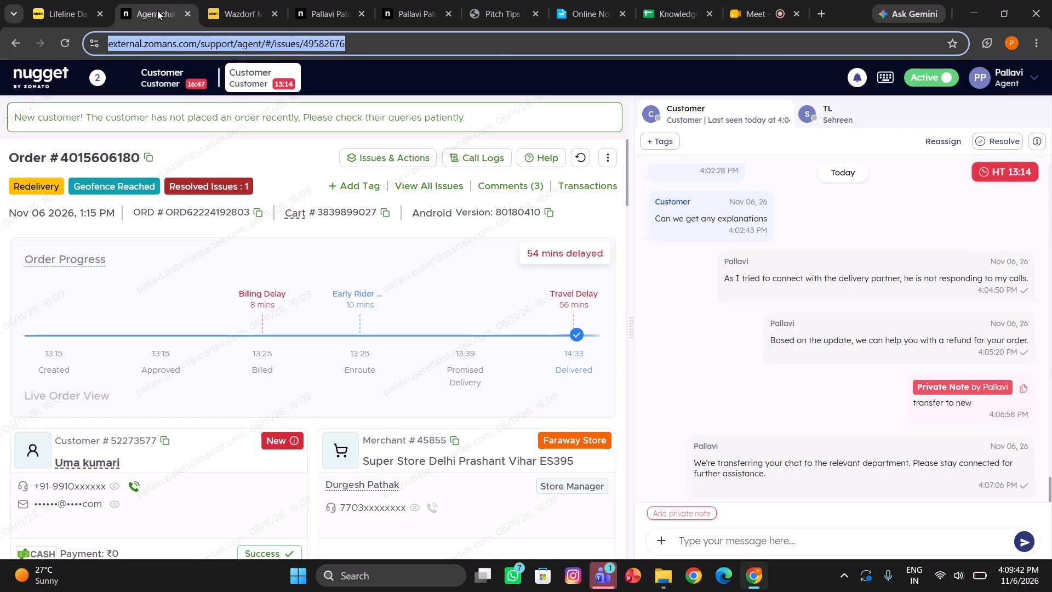
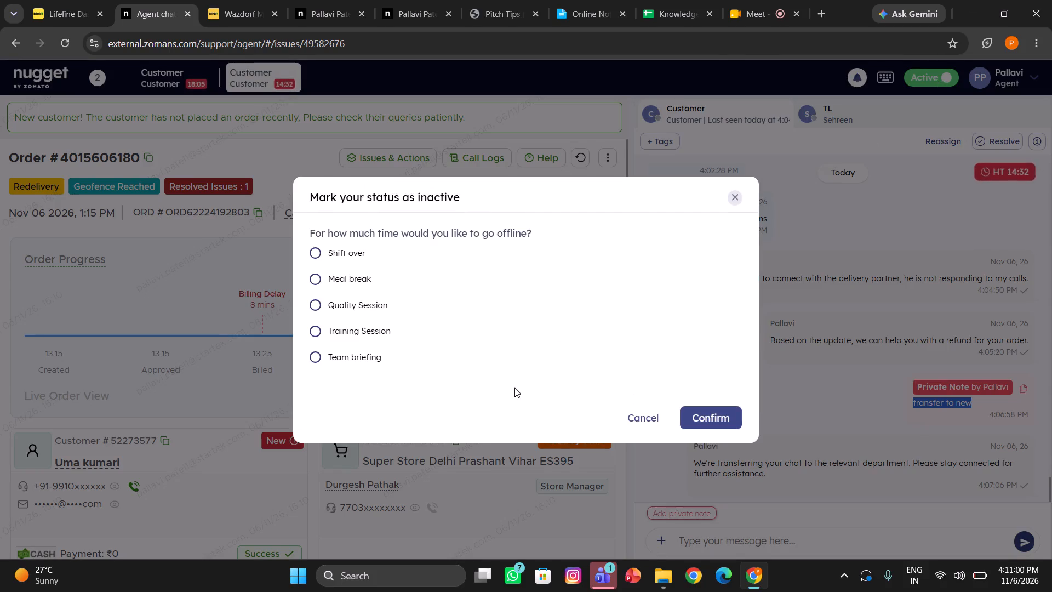
Dismiss the inactive-status prompt and submit a shift-over request for the agent account.
left_click(647, 406)
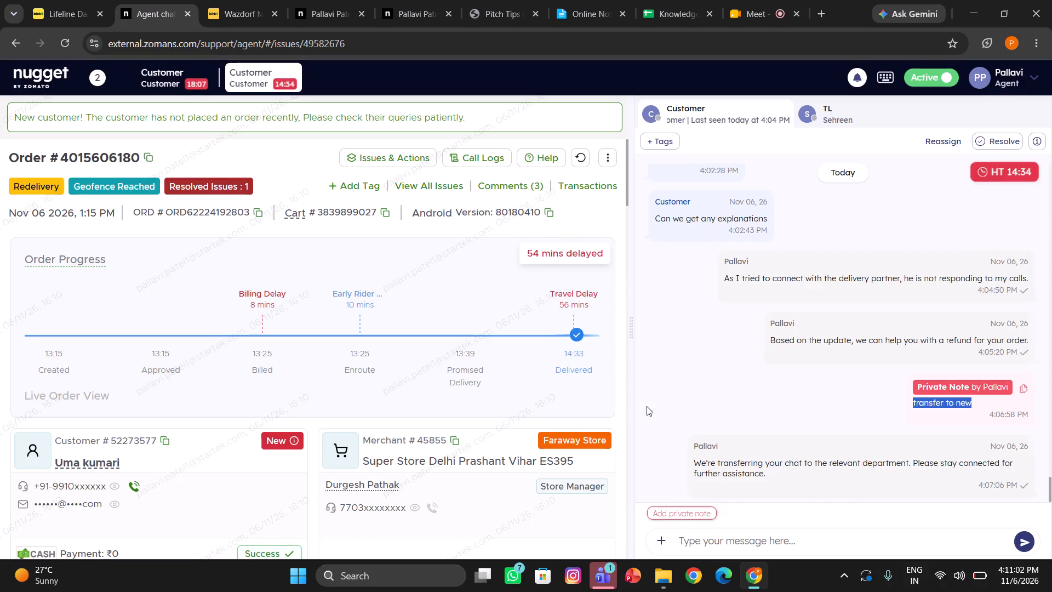
left_click(985, 81)
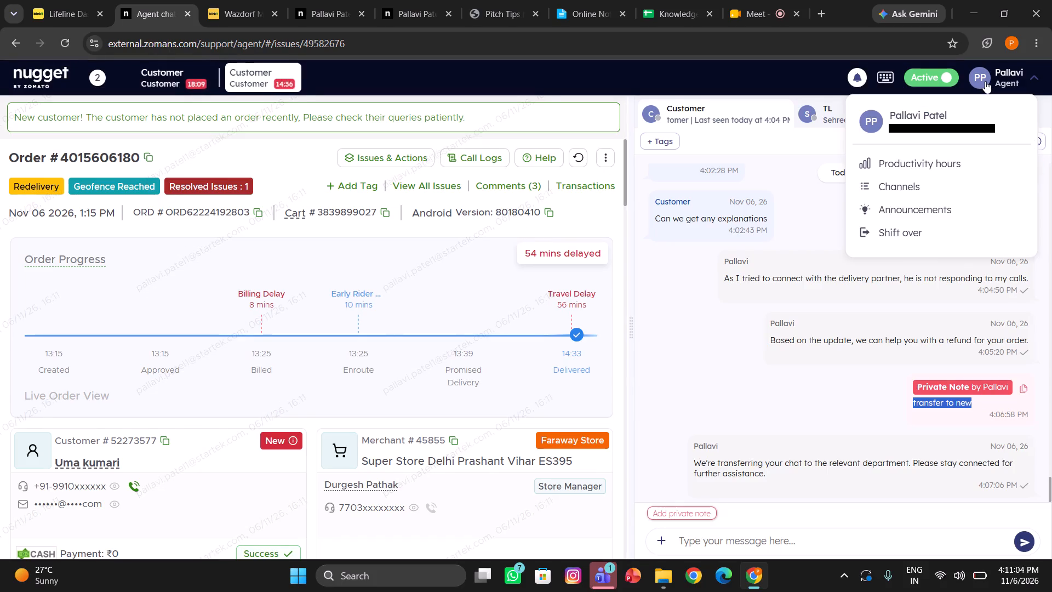
left_click(888, 232)
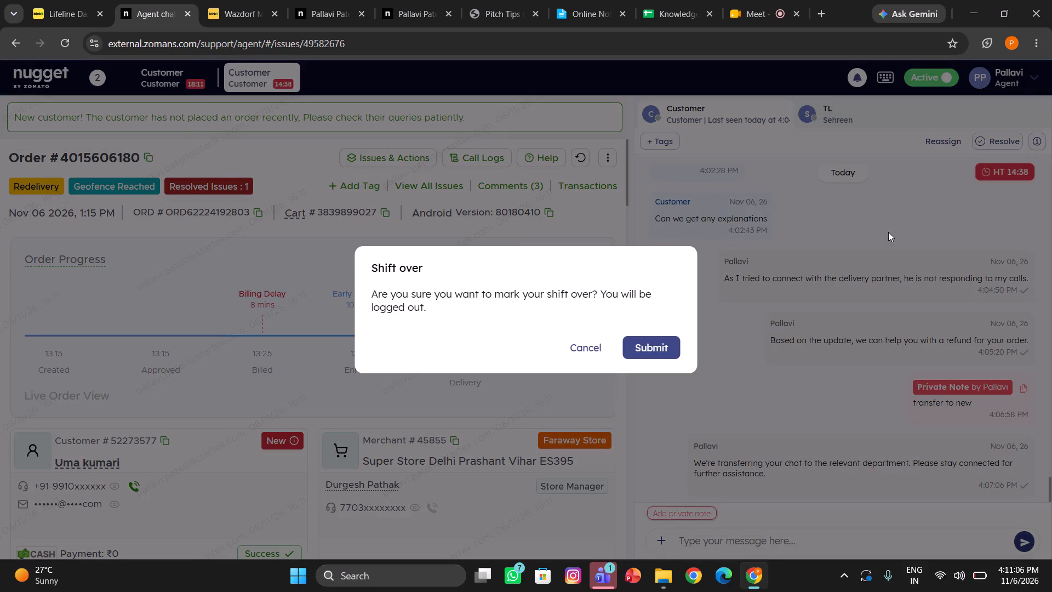
left_click(673, 351)
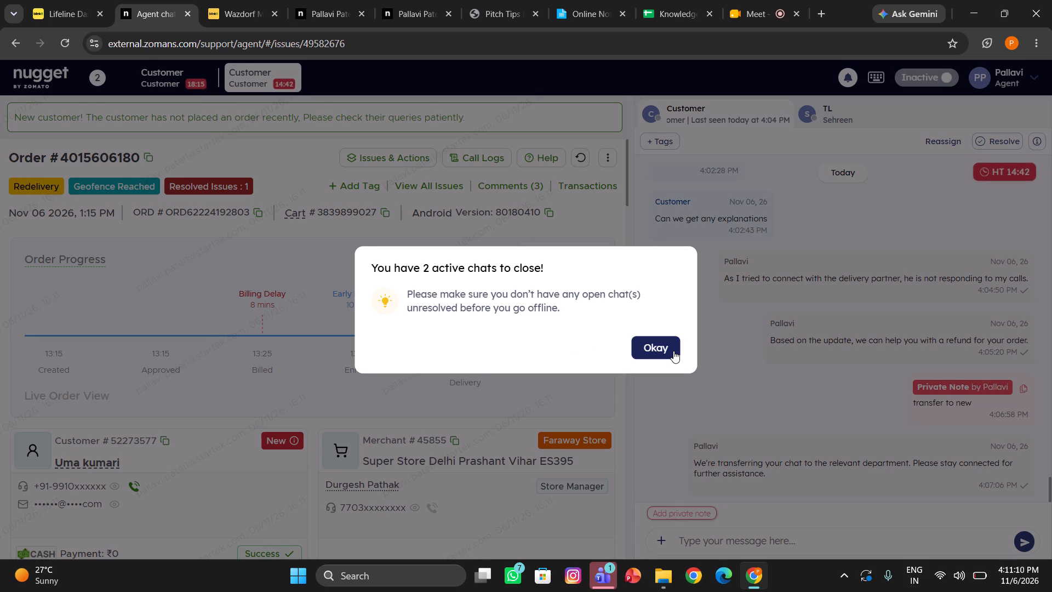
left_click(673, 351)
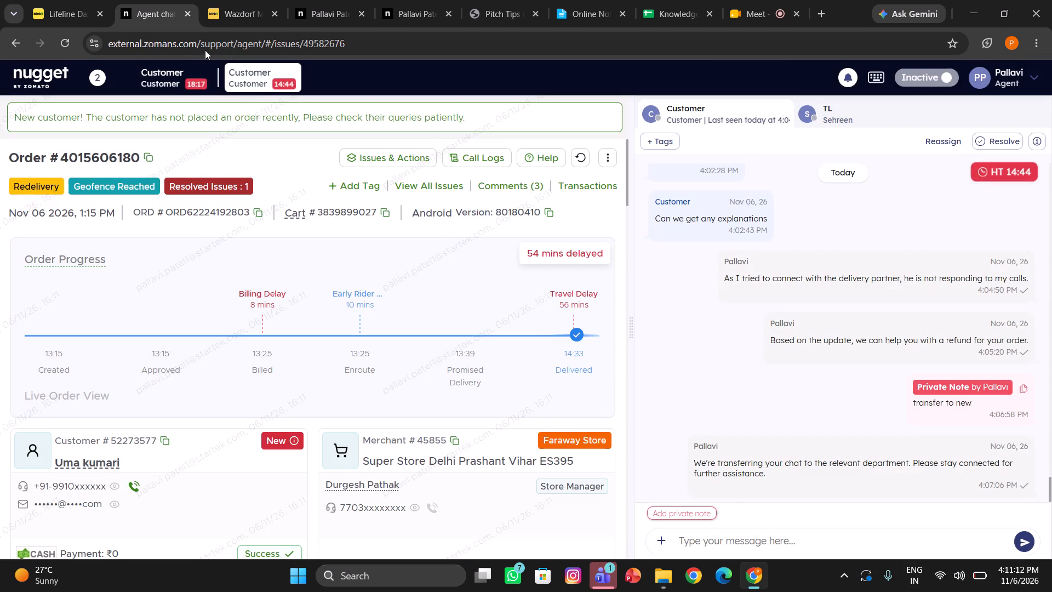
left_click(177, 75)
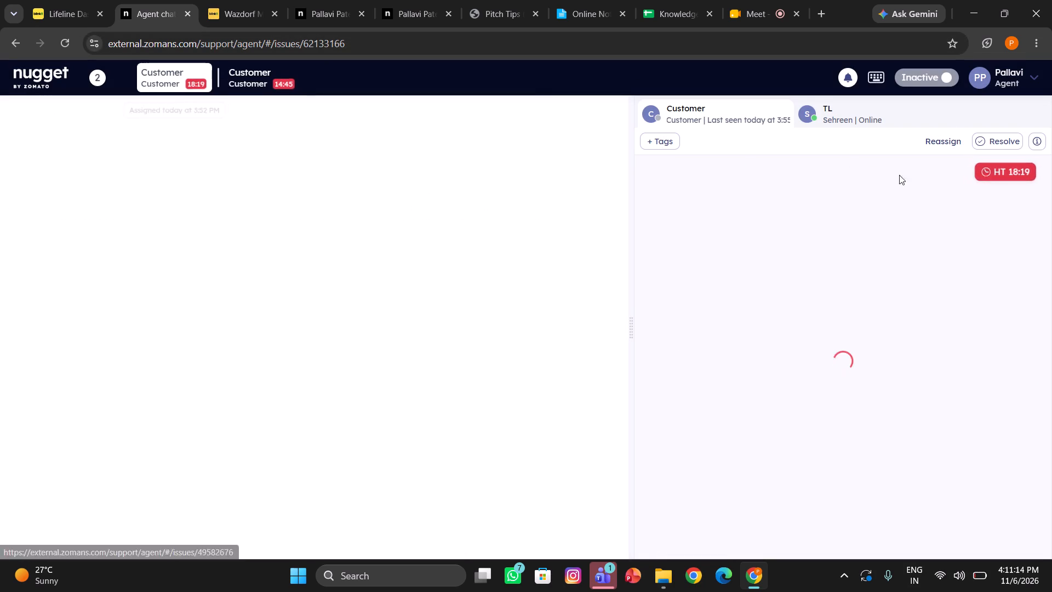
left_click(1002, 137)
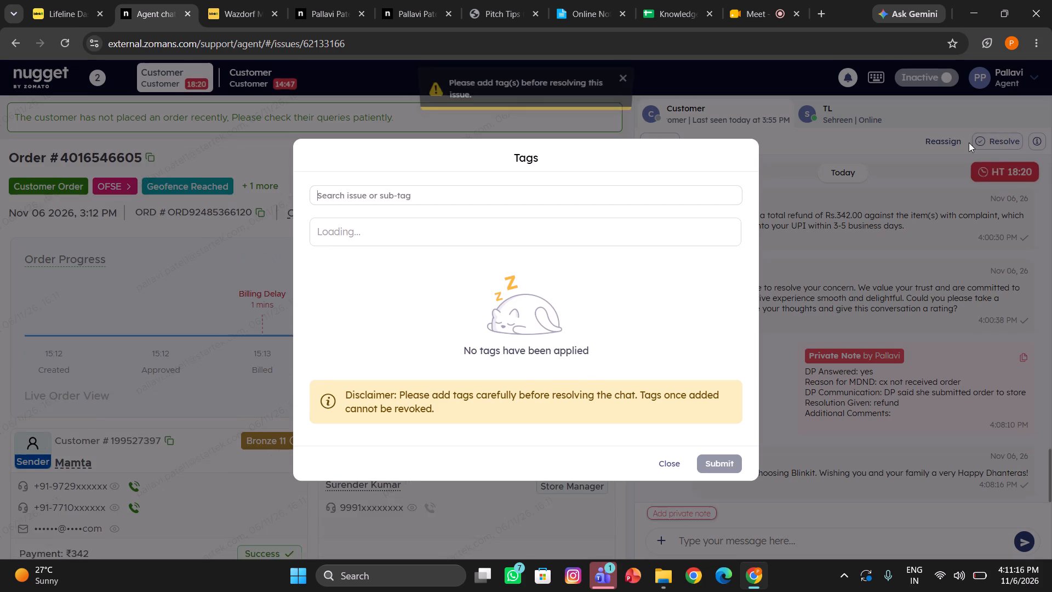
type("mdnd")
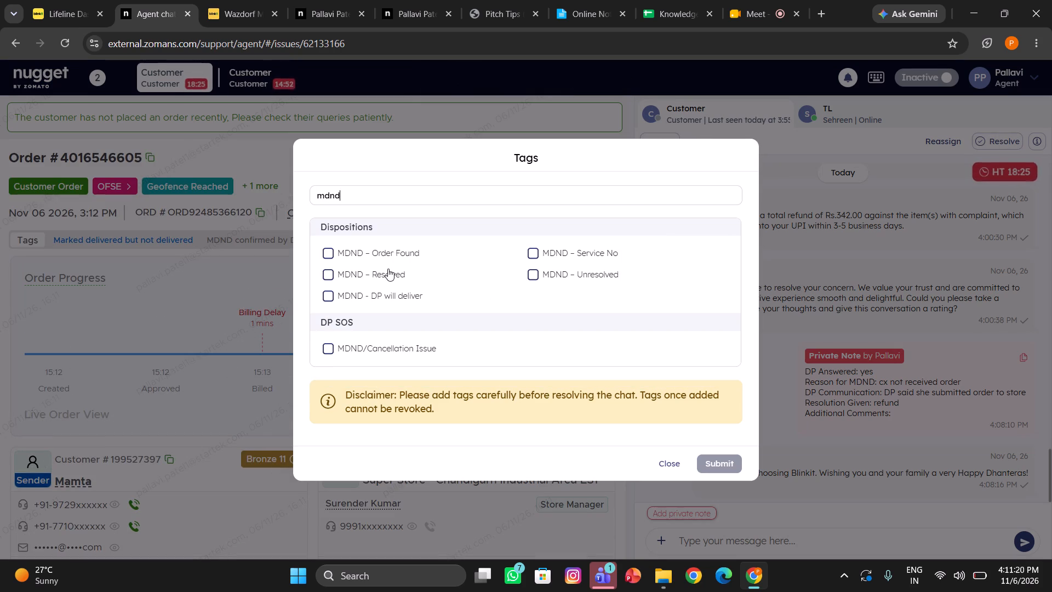
left_click(388, 269)
left_click(716, 458)
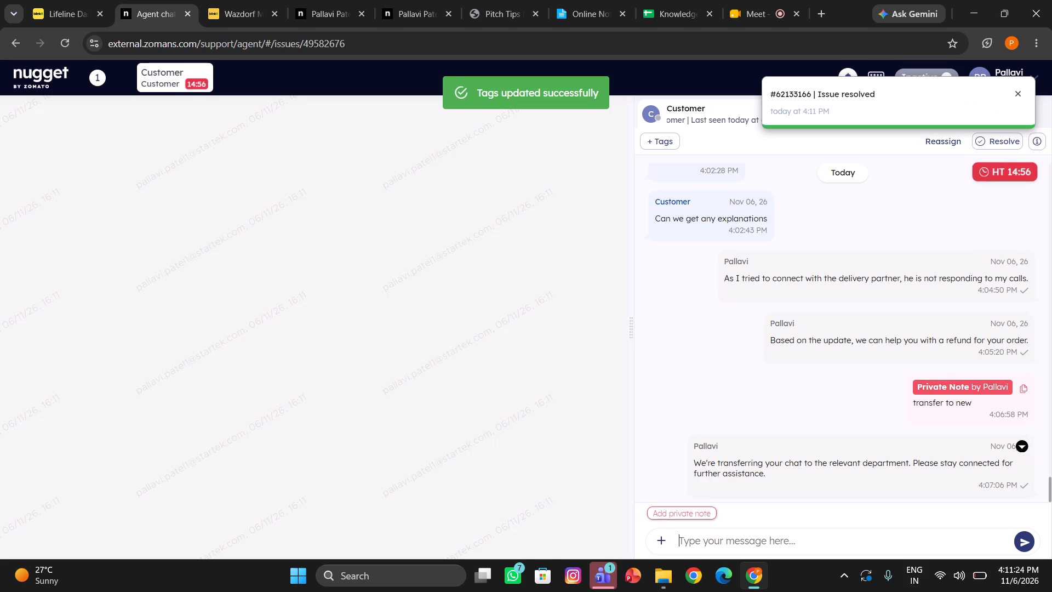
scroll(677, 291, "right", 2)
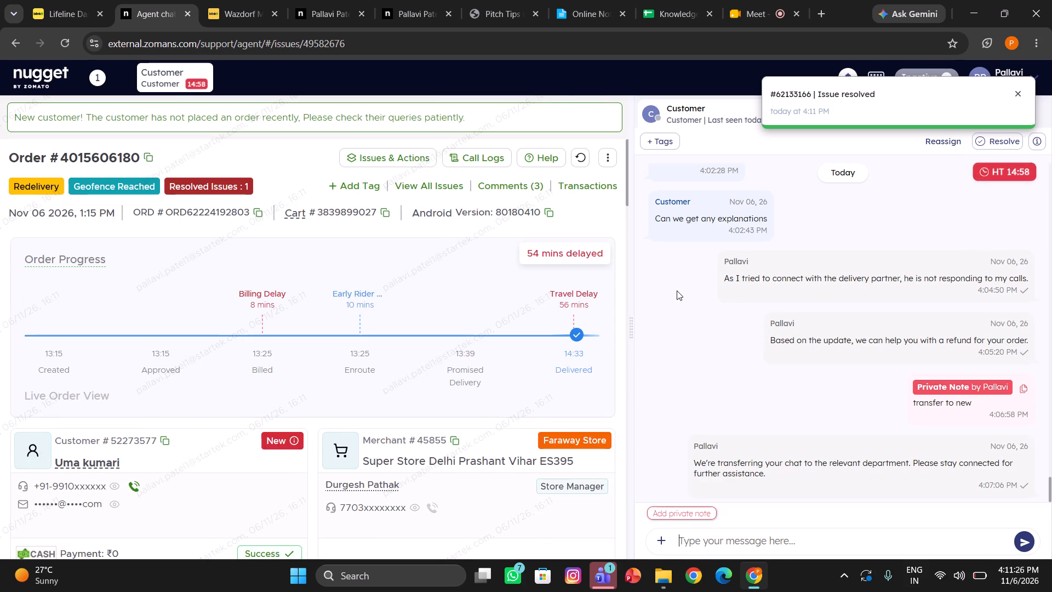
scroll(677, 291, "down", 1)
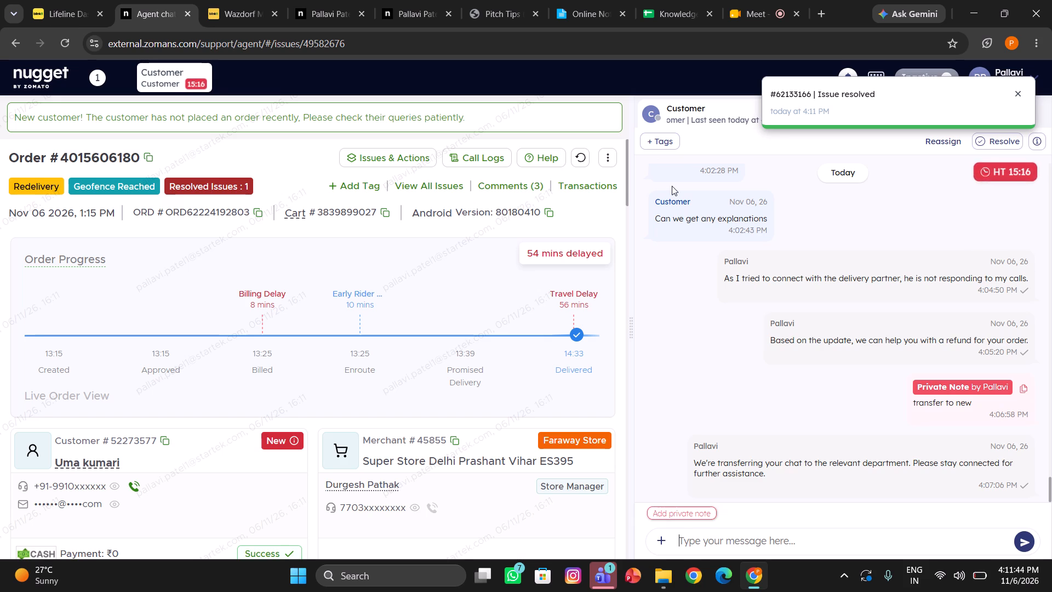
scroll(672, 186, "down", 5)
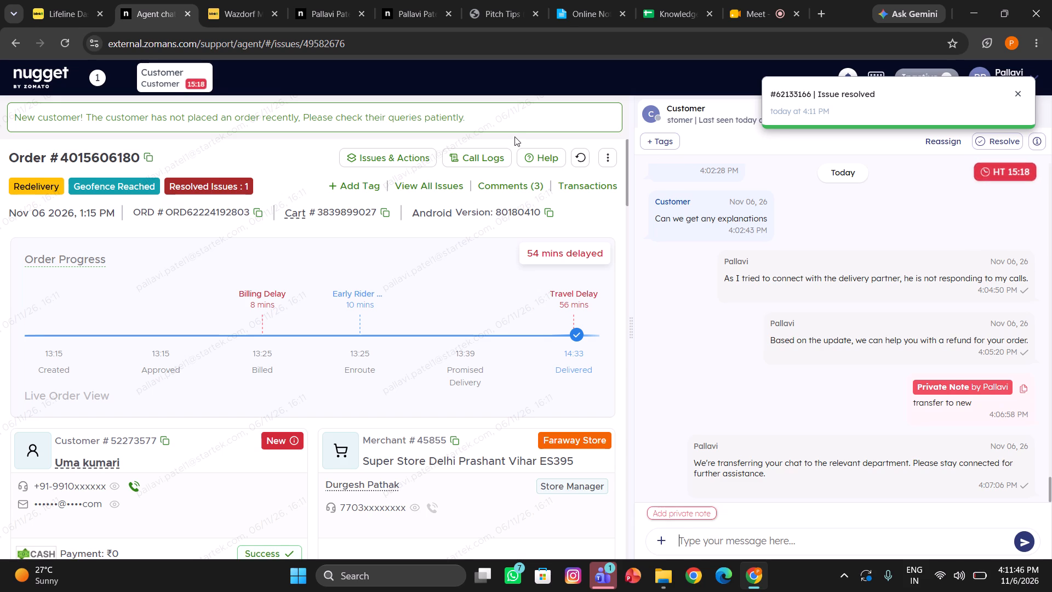
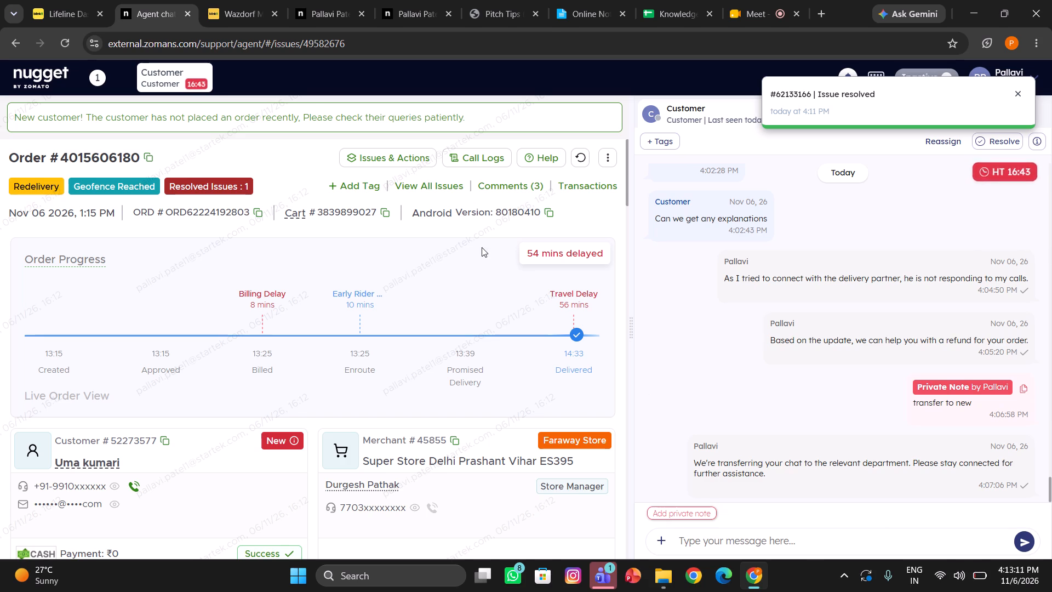
Copy the note template starting with "DP Answered: yes" and ending with "Additional Comments:" from the online notepad.
left_click_drag(548, 22, 573, 1)
left_click(573, 1)
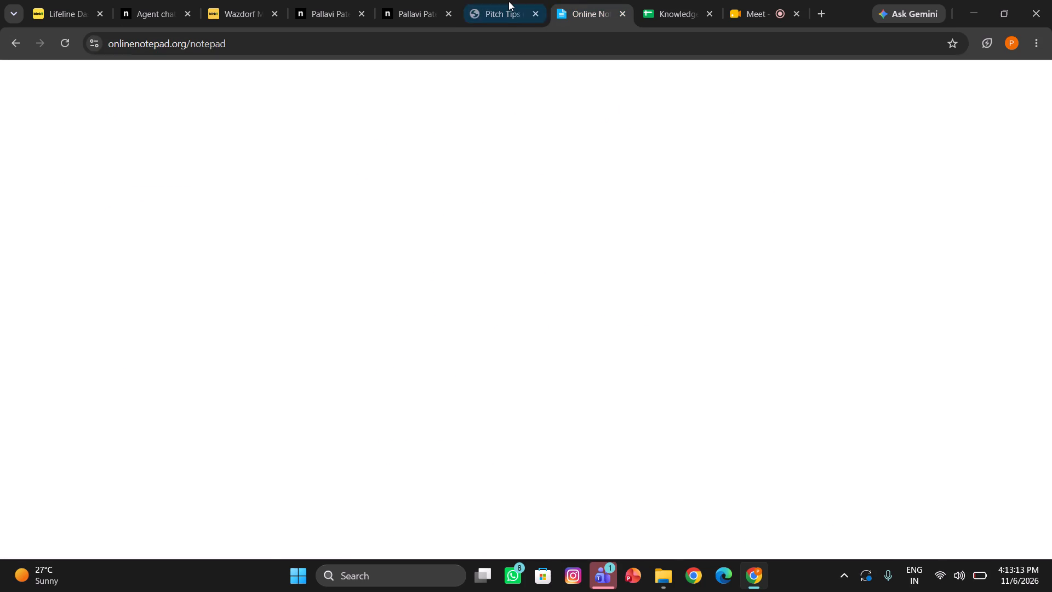
double_click(508, 1)
left_click(508, 1)
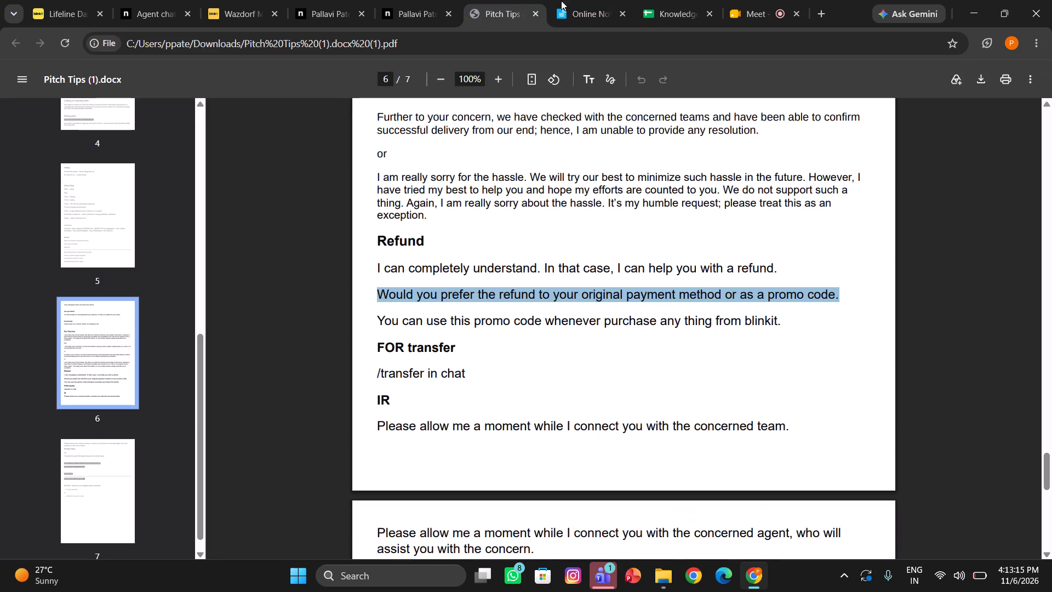
left_click(605, 0)
key("ctrl+c")
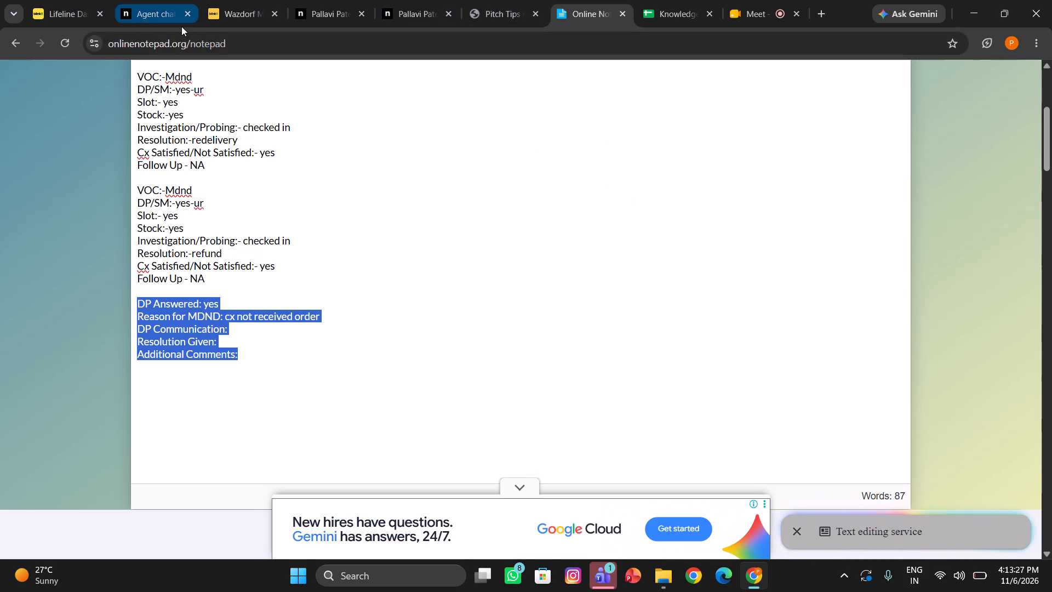
key("ctrl+c")
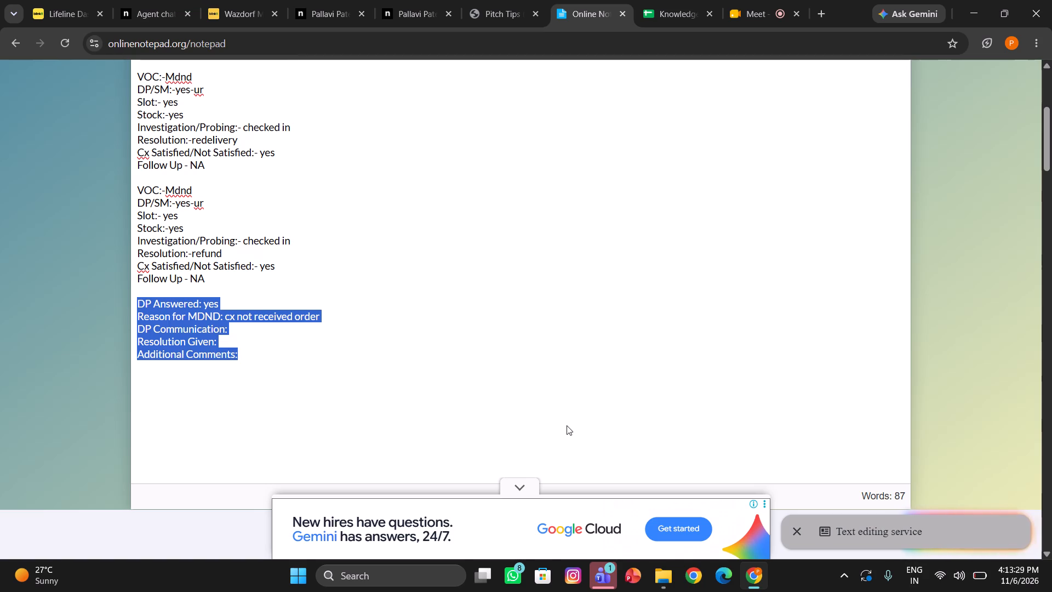
Draft a private note in the customer's chat from the copied template, with DP Answered no, DP Communication no and Resolution Given away.
left_click(150, 9)
scroll(879, 269, "down", 1)
scroll(838, 196, "up", 1)
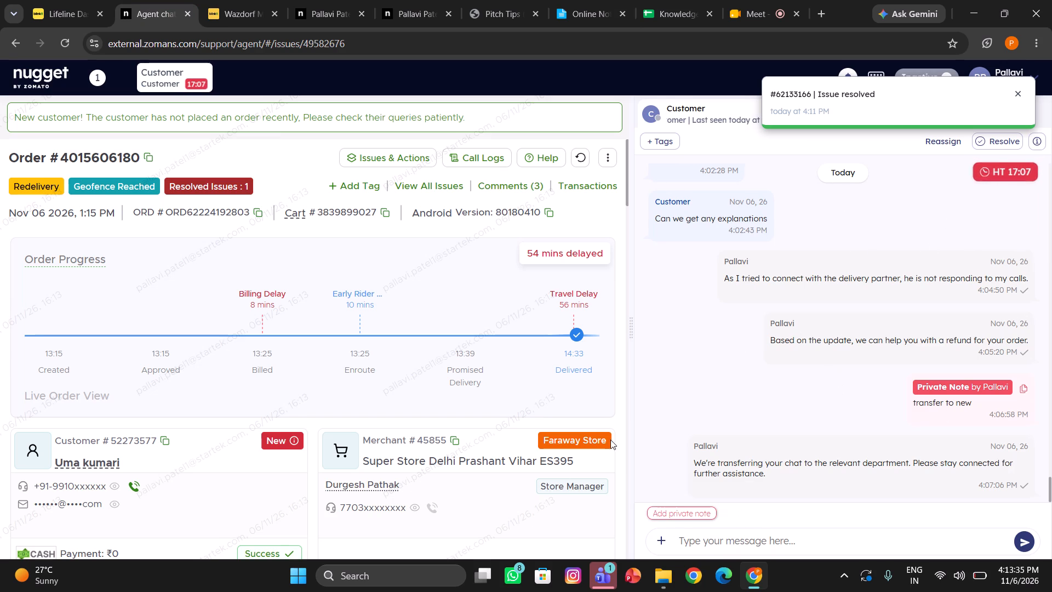
left_click(690, 508)
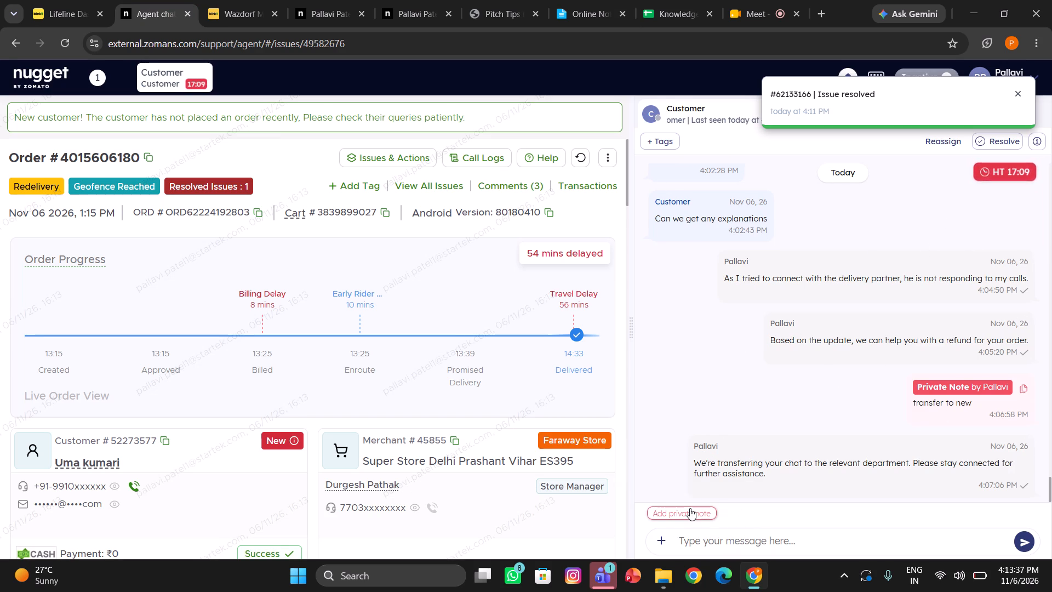
key("ctrl+v")
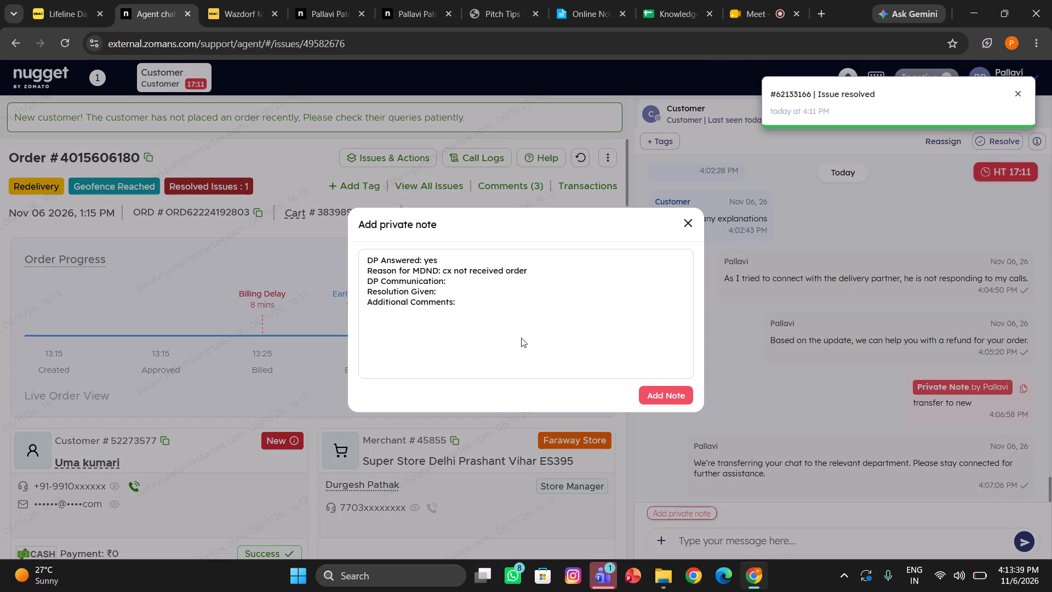
left_click(458, 282)
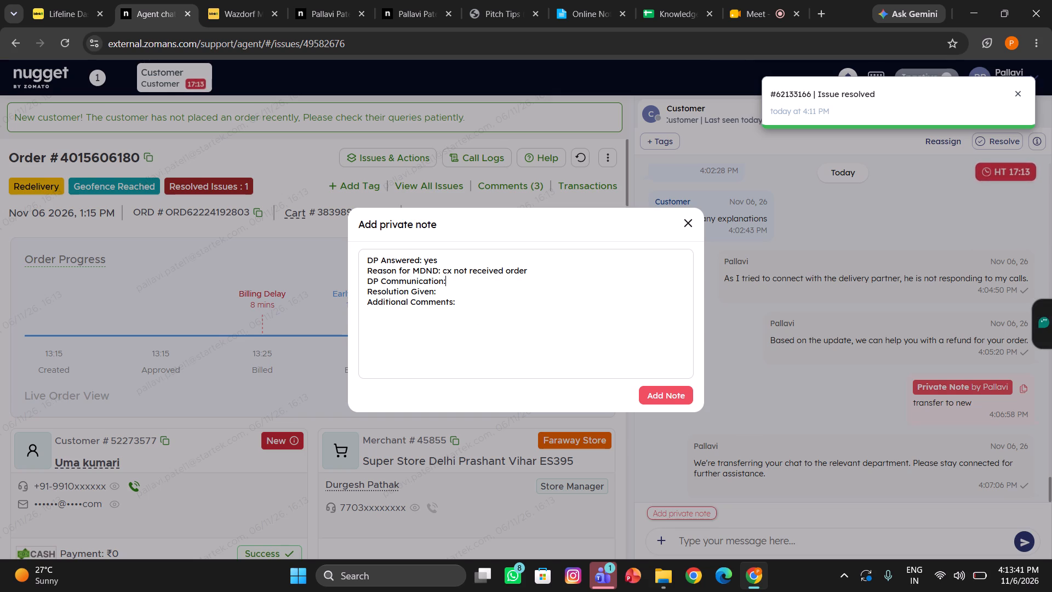
type("no")
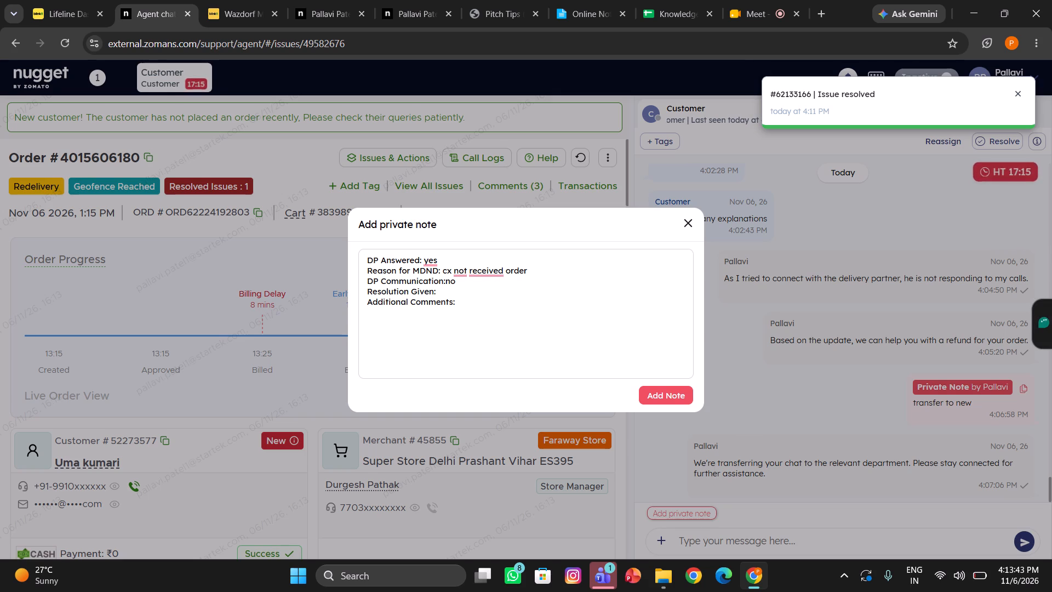
left_click(456, 252)
key("BackSpace")
key("BackSpace")
key("BackSpace")
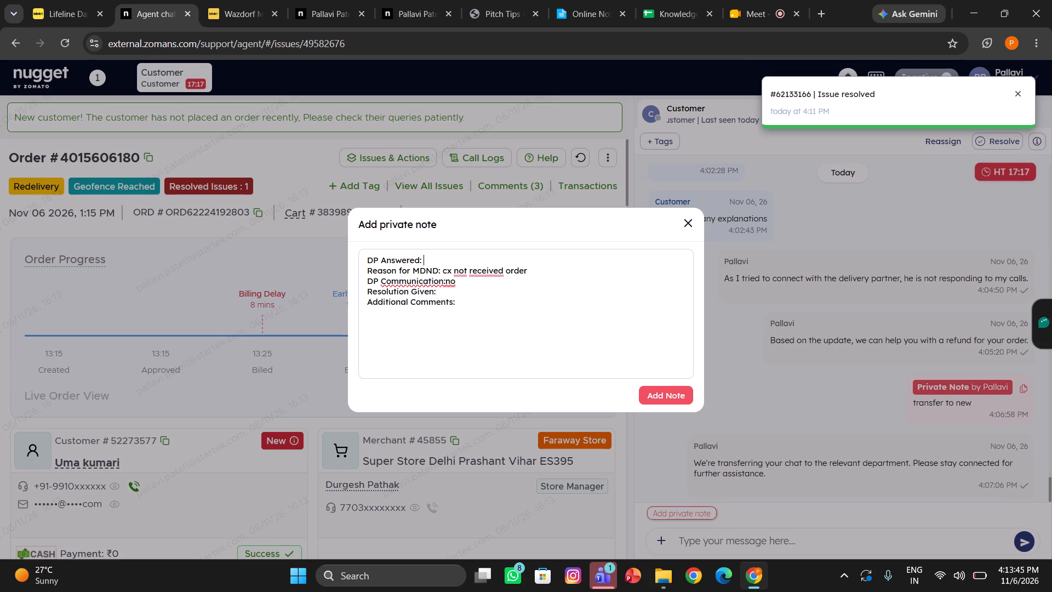
type("no")
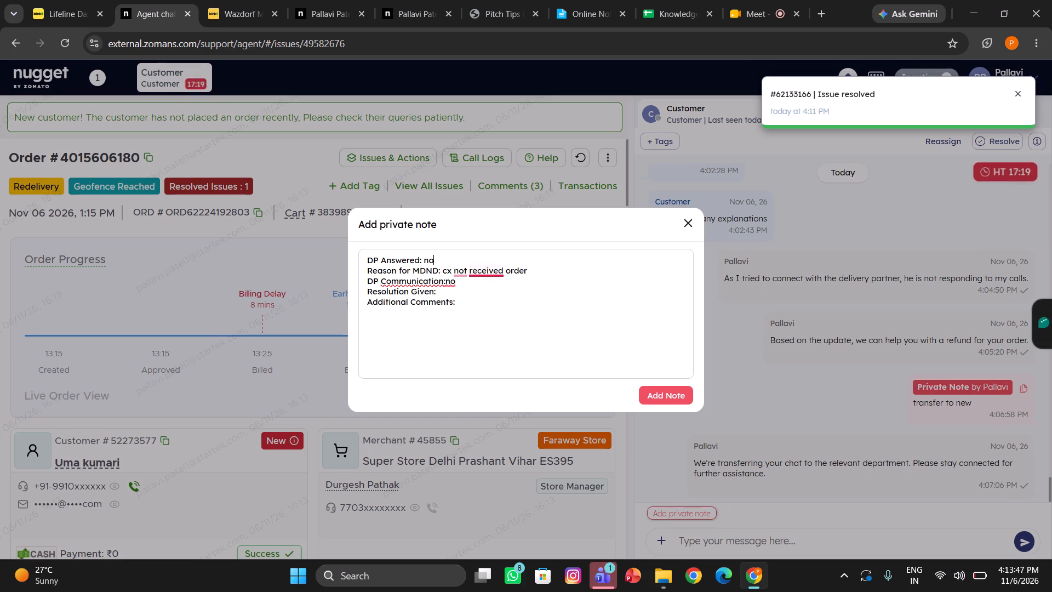
left_click(453, 290)
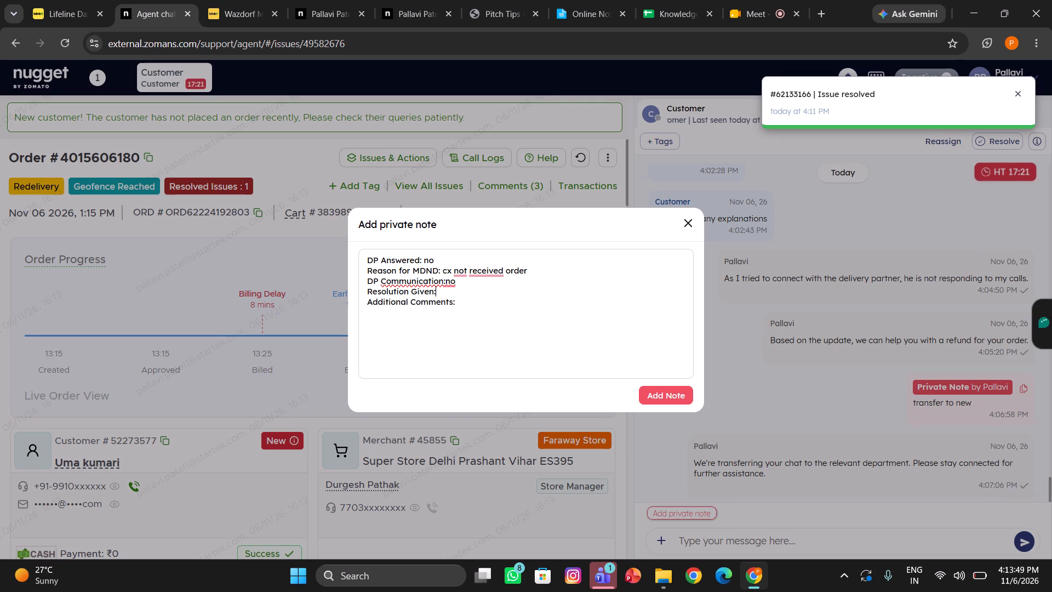
key("space")
type("away")
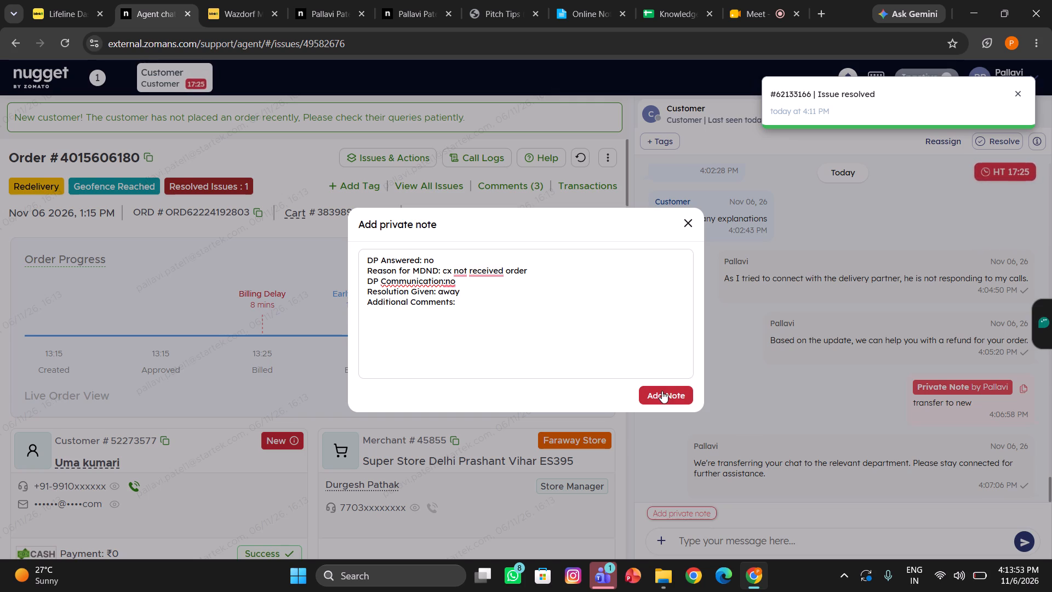
left_click(689, 220)
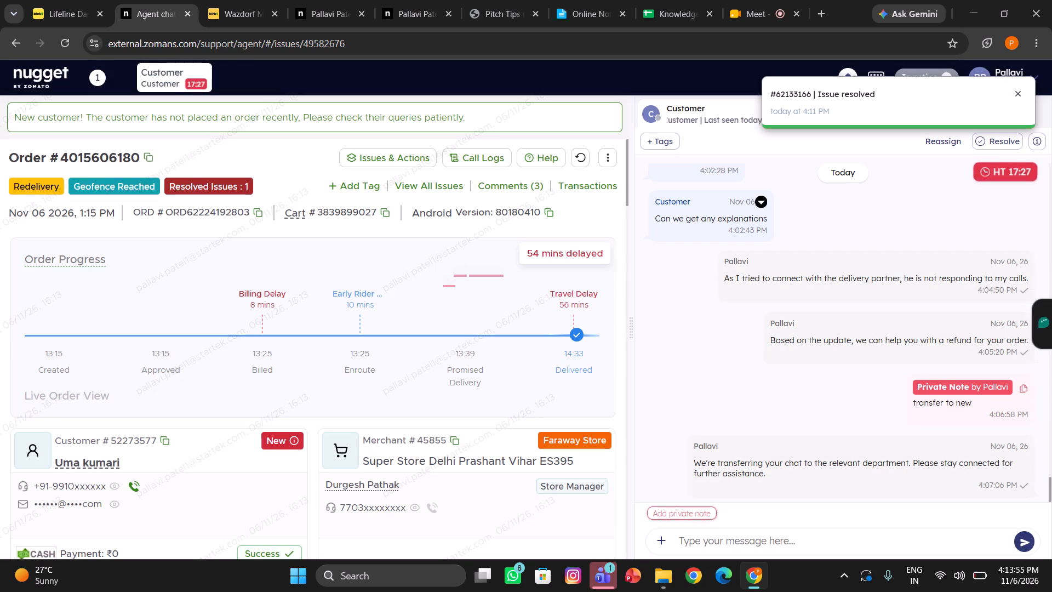
left_click(682, 511)
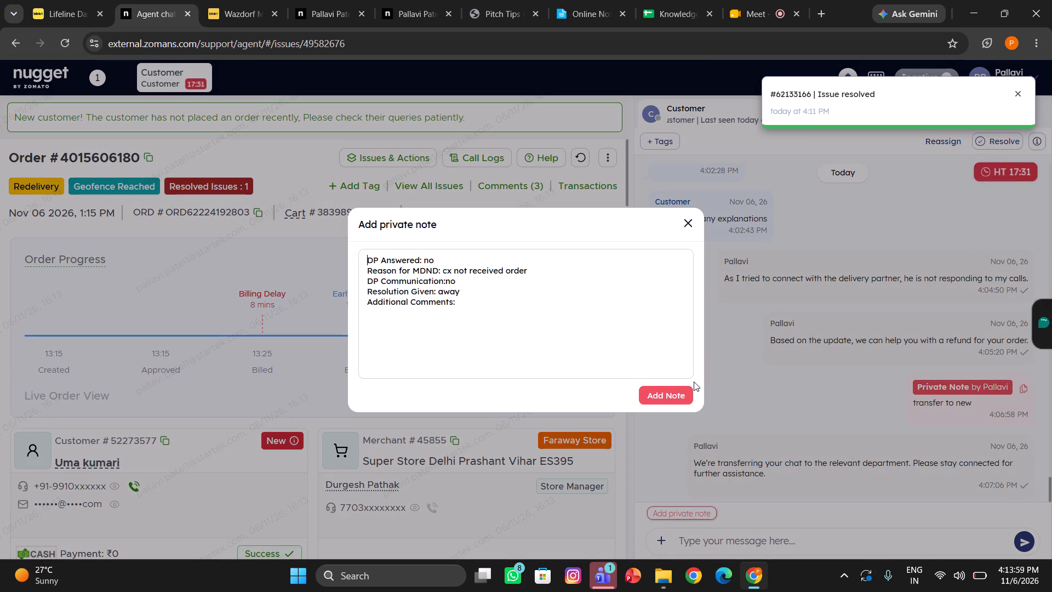
left_click(683, 223)
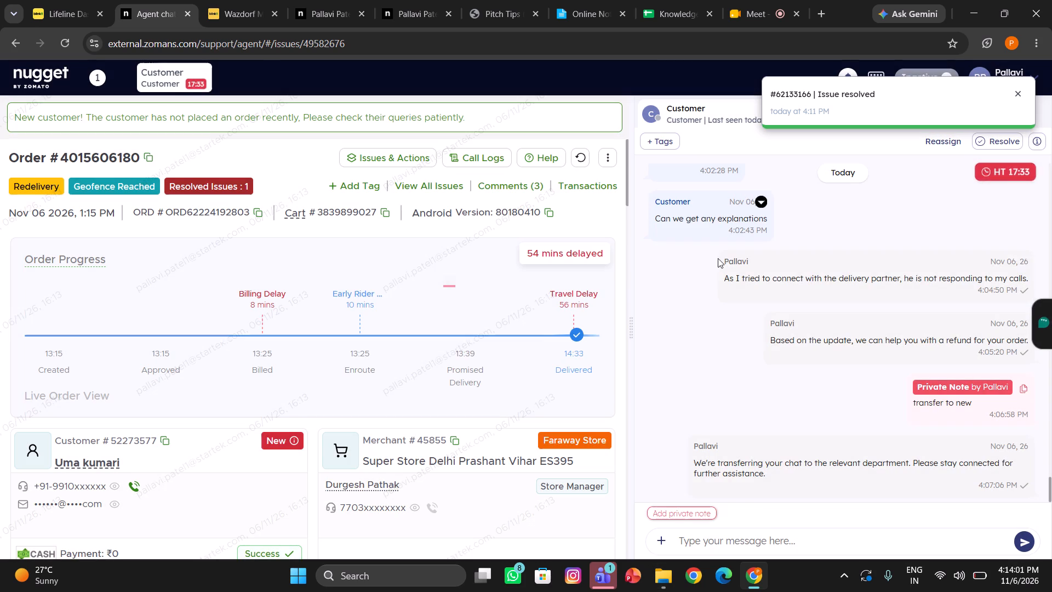
Send the customer the canned response /Away2.
left_click(704, 543)
type("/awa")
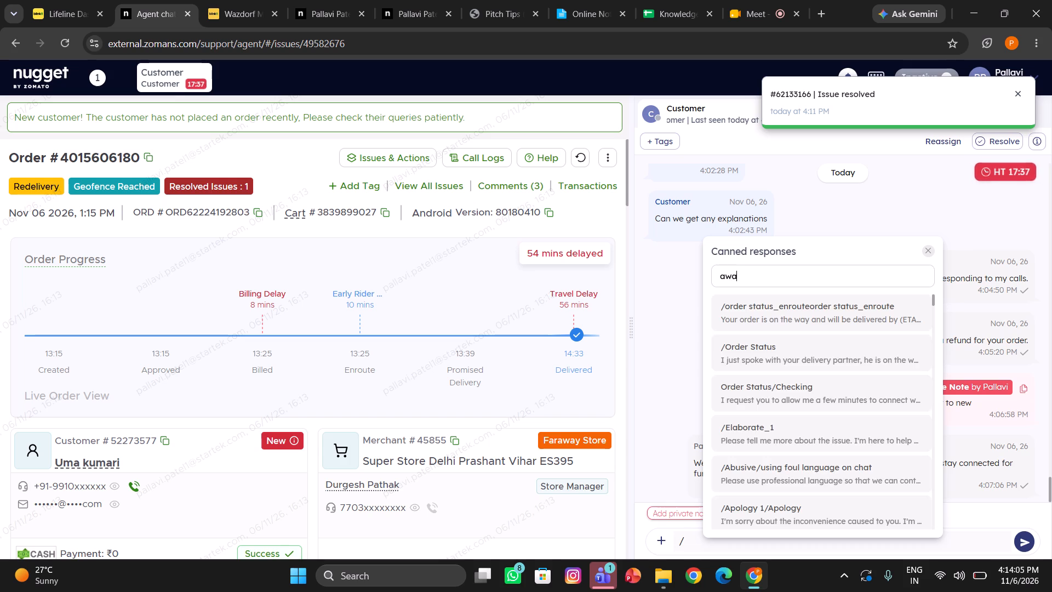
left_click(734, 324)
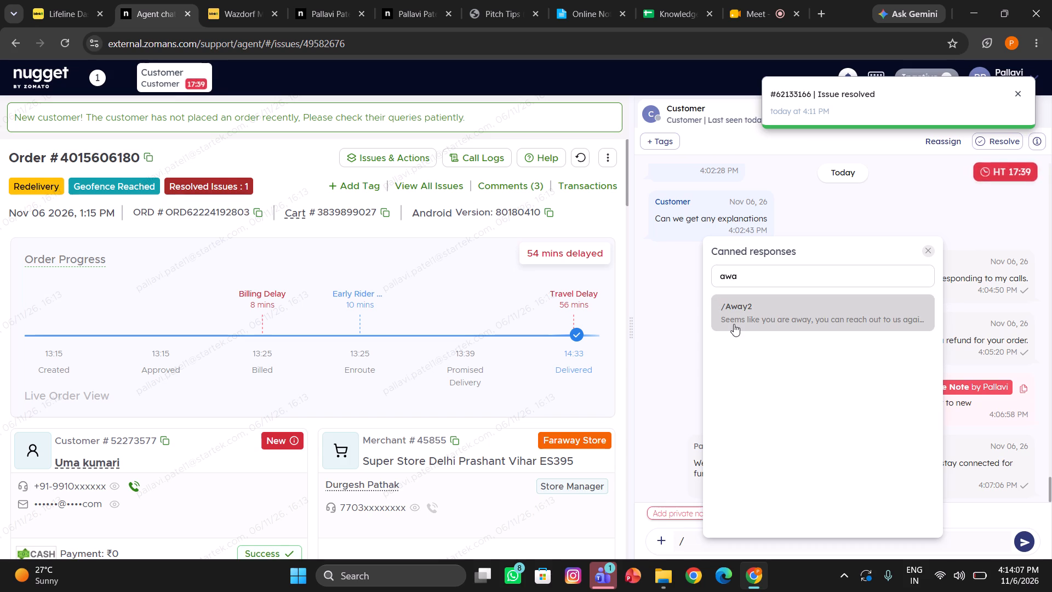
key("Return")
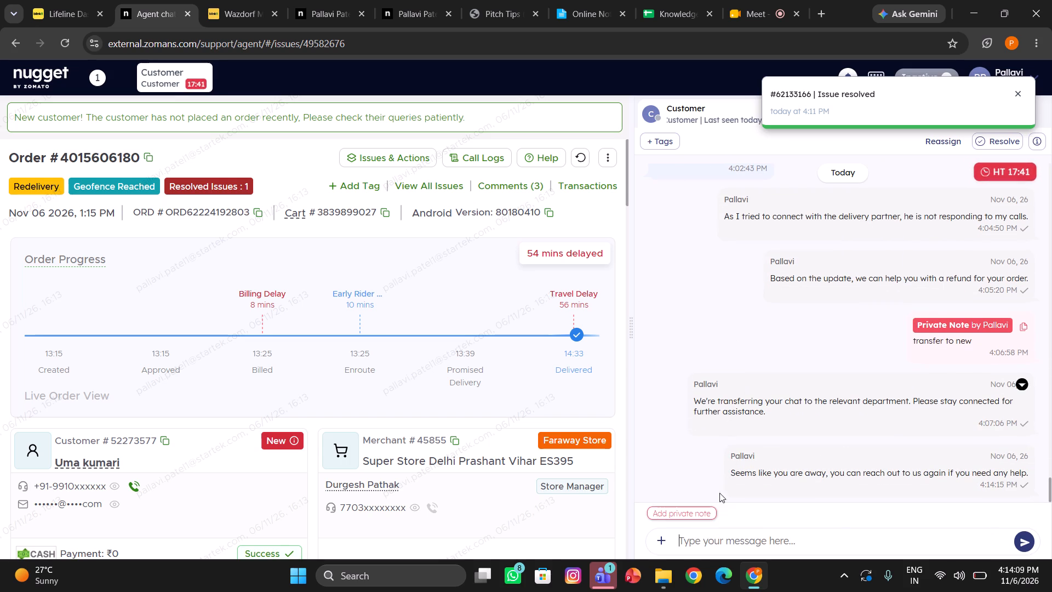
Add the drafted DP Answered private note to the customer's chat.
double_click(668, 517)
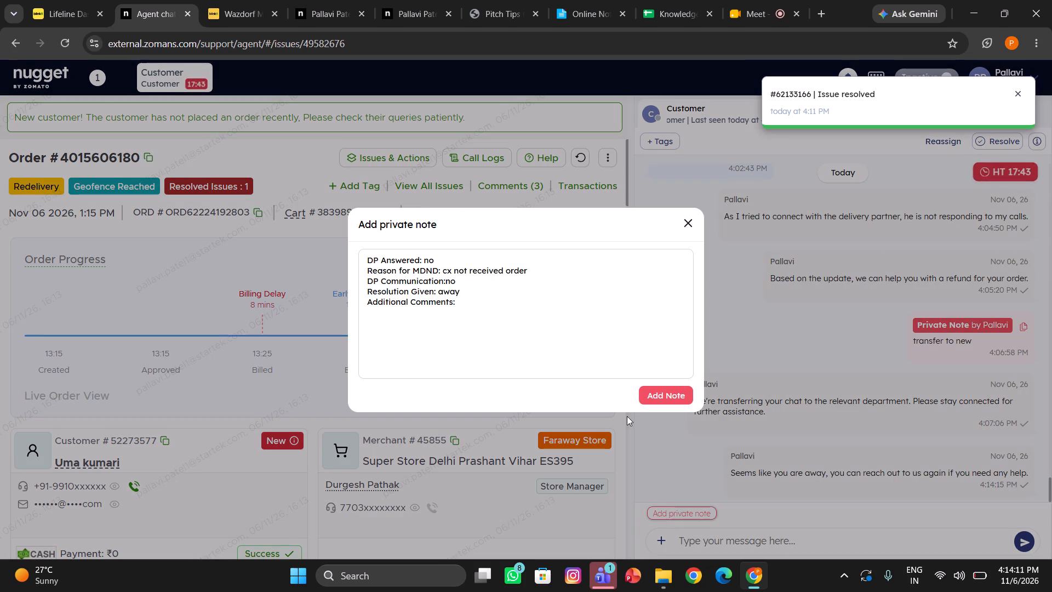
left_click(658, 397)
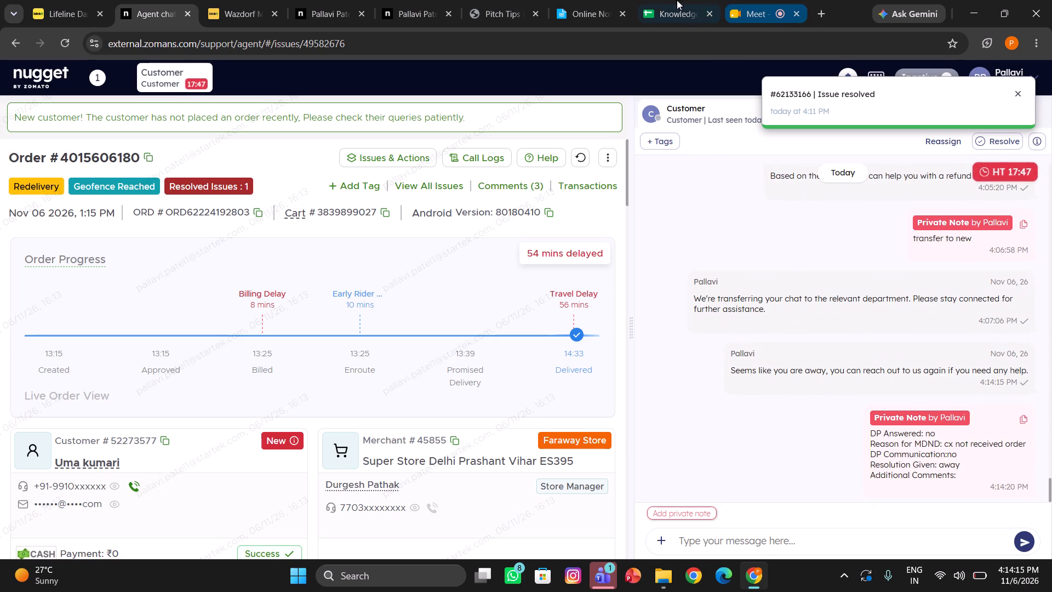
Copy the VOC comment template with DP/SM yes-ur and Resolution redelivery from the online notepad and close its window.
left_click(594, 0)
left_click_drag(594, 0, 419, 66)
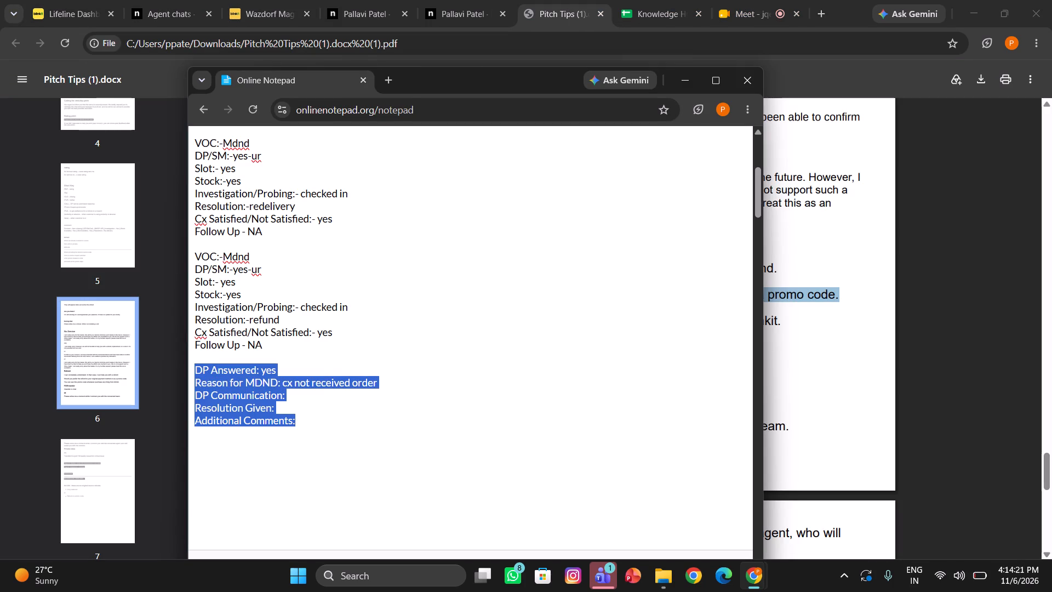
left_click_drag(279, 231, 180, 19)
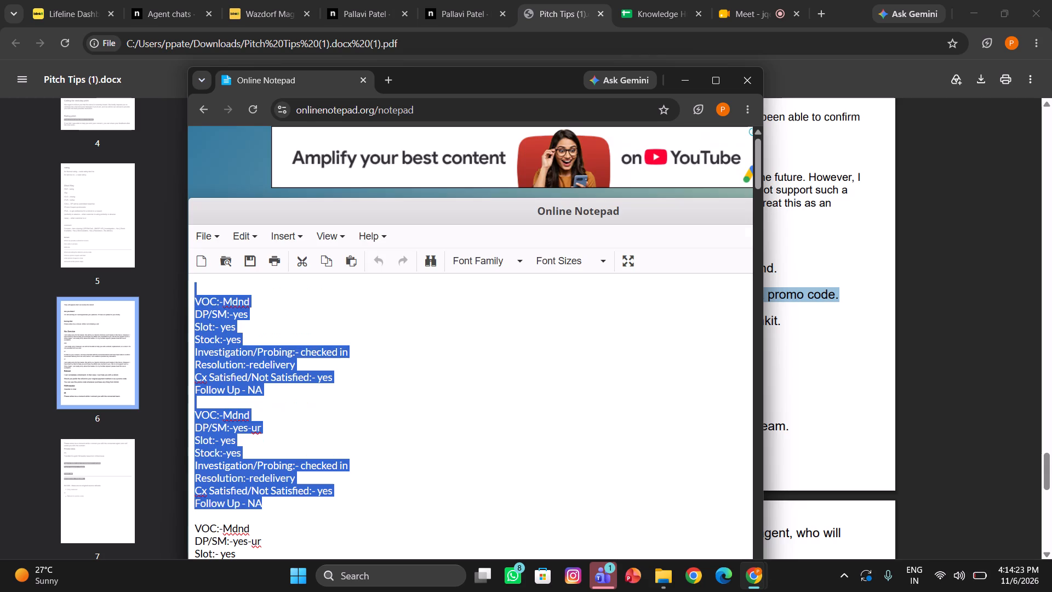
left_click_drag(180, 19, 181, 21)
left_click(341, 345)
scroll(341, 345, "down", 1)
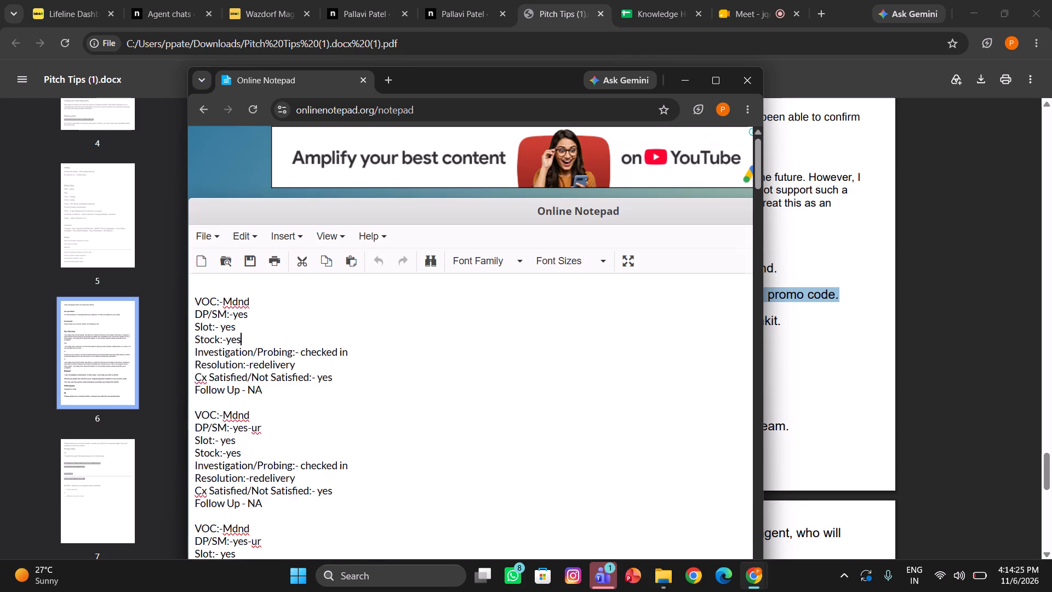
scroll(341, 345, "down", 1)
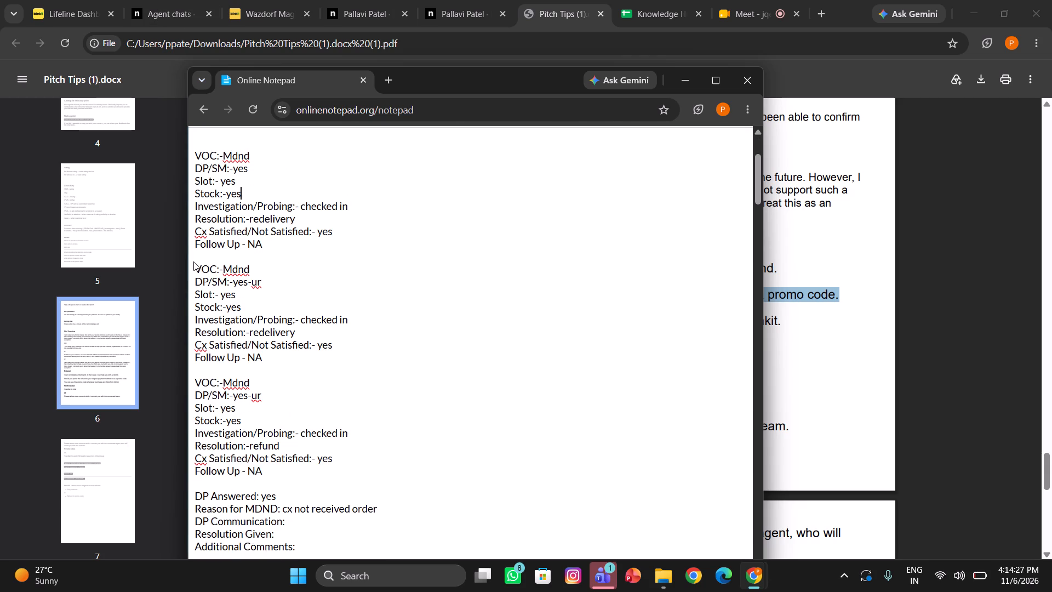
left_click(196, 268)
left_click_drag(267, 361, 142, 259)
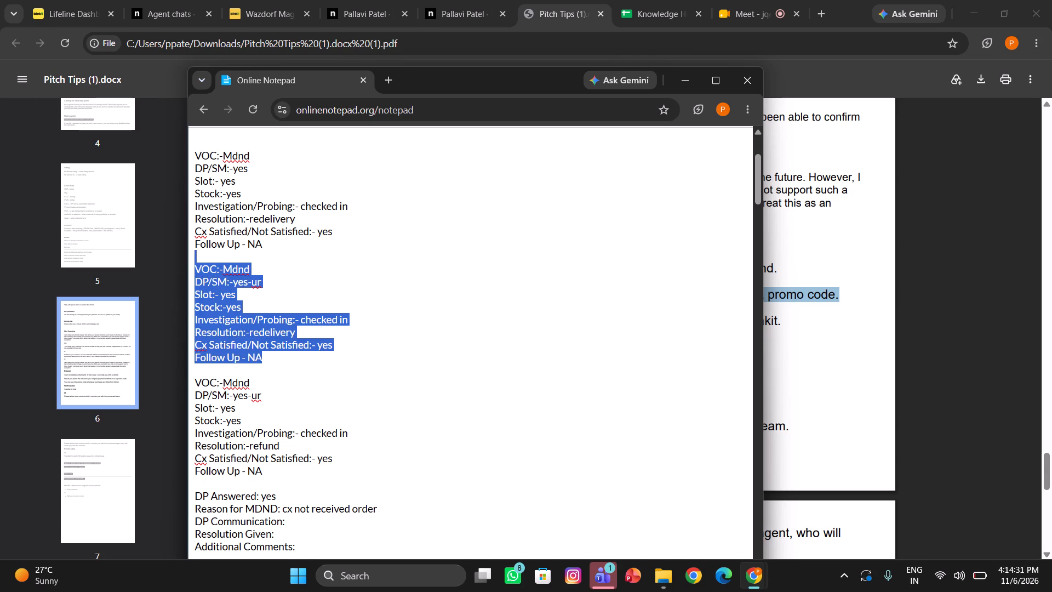
left_click_drag(142, 259, 144, 259)
key("ctrl+c")
left_click(749, 75)
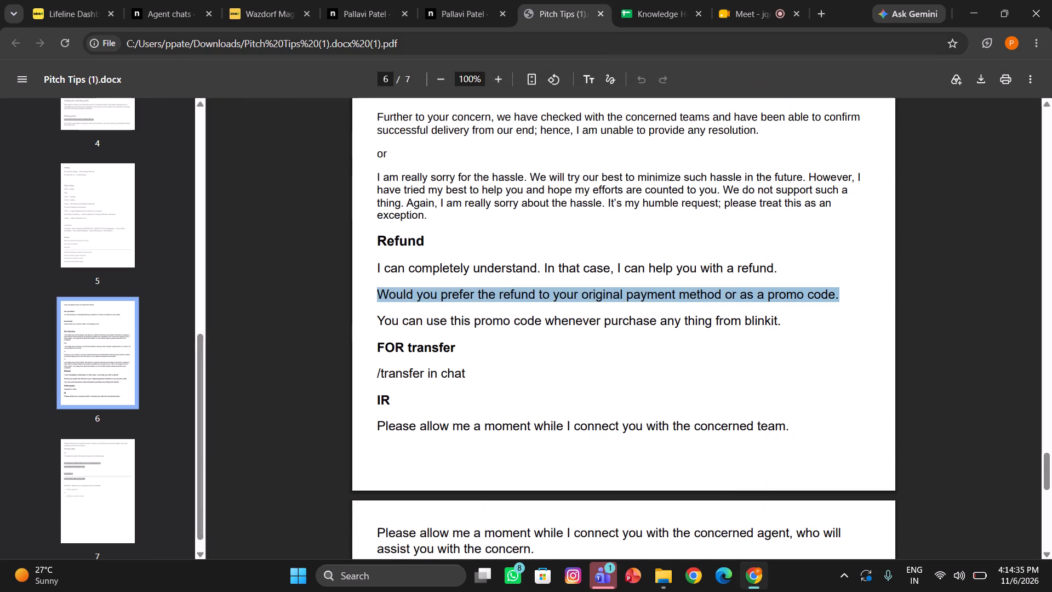
left_click(173, 5)
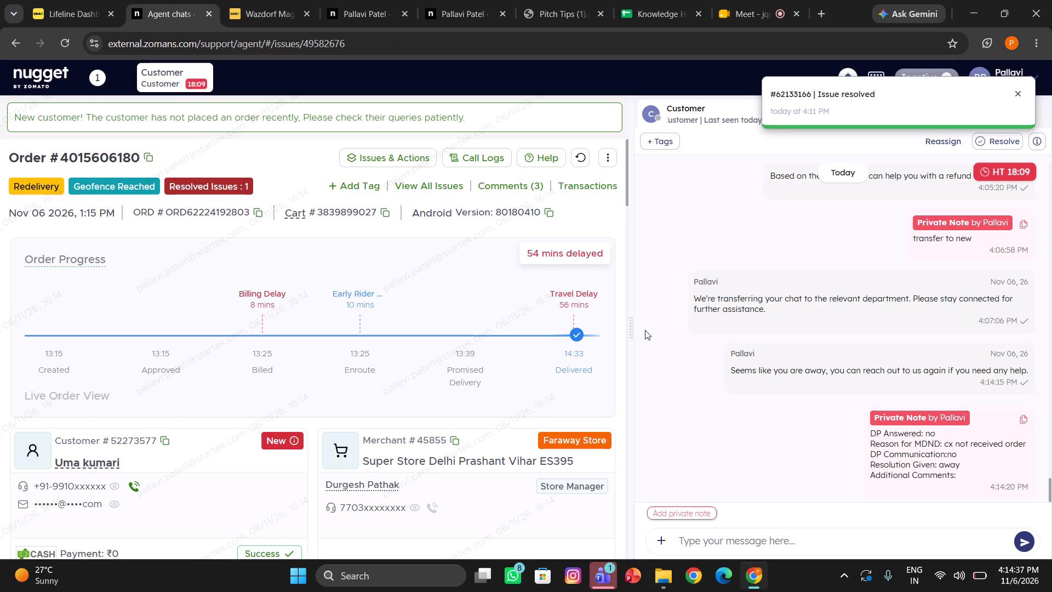
scroll(645, 330, "down", 2)
scroll(541, 477, "down", 3)
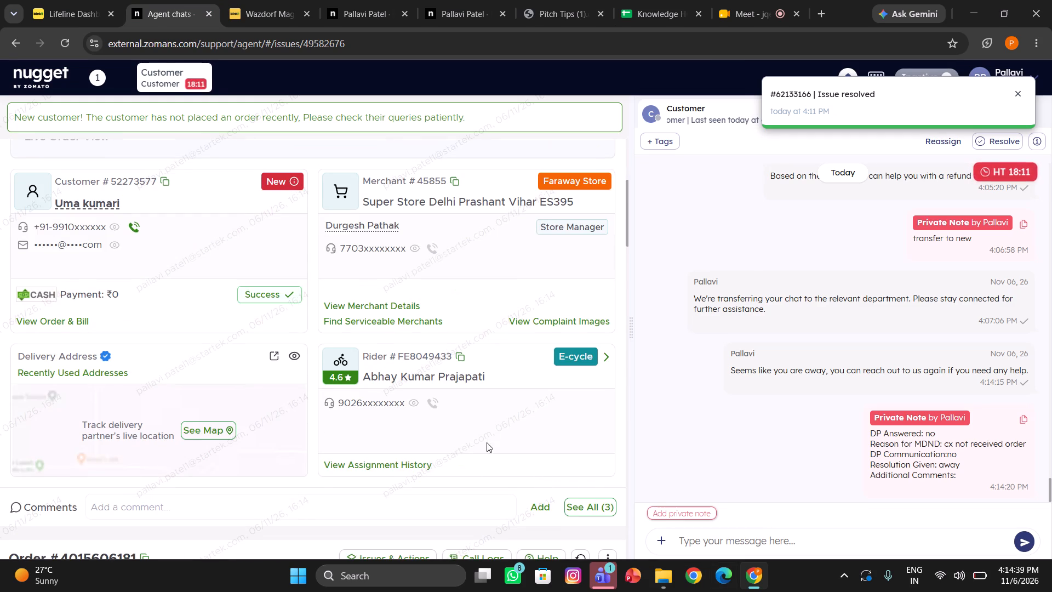
scroll(448, 465, "down", 2)
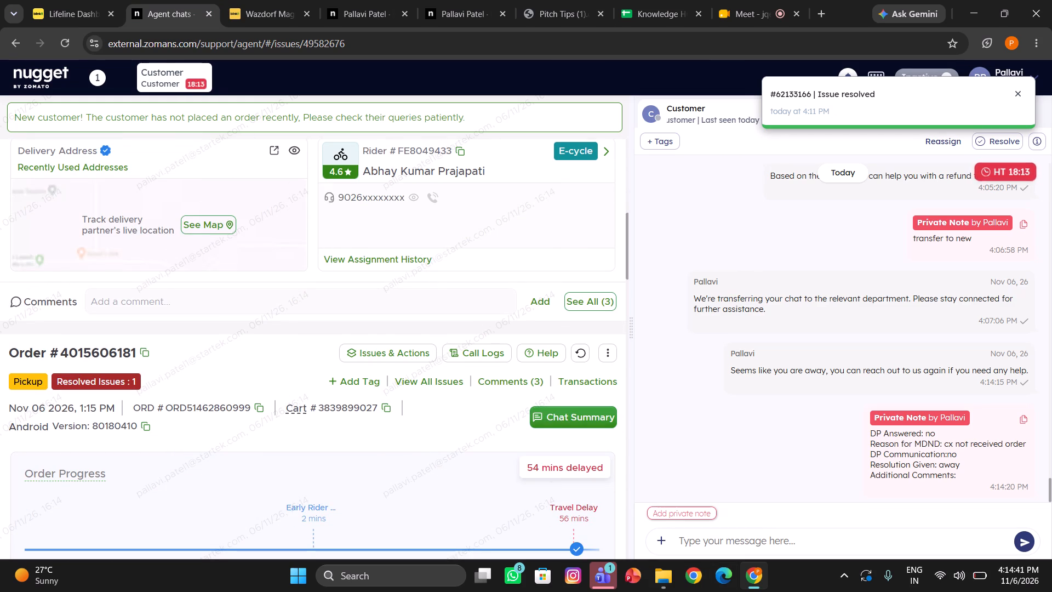
left_click(192, 304)
key("ctrl+v")
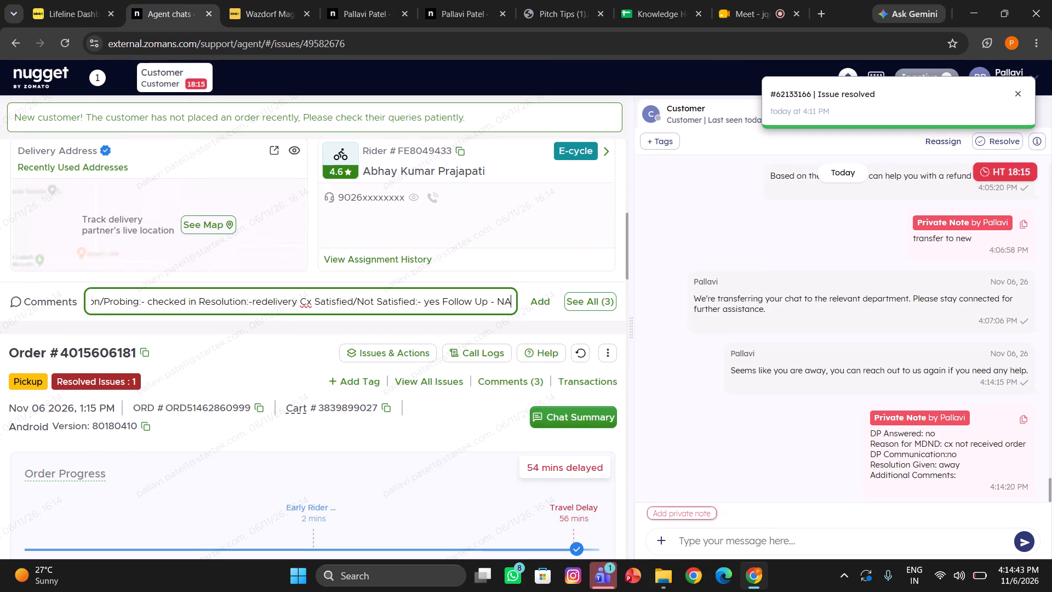
left_click_drag(298, 299, 254, 293)
key("BackSpace")
type("away")
key("Return")
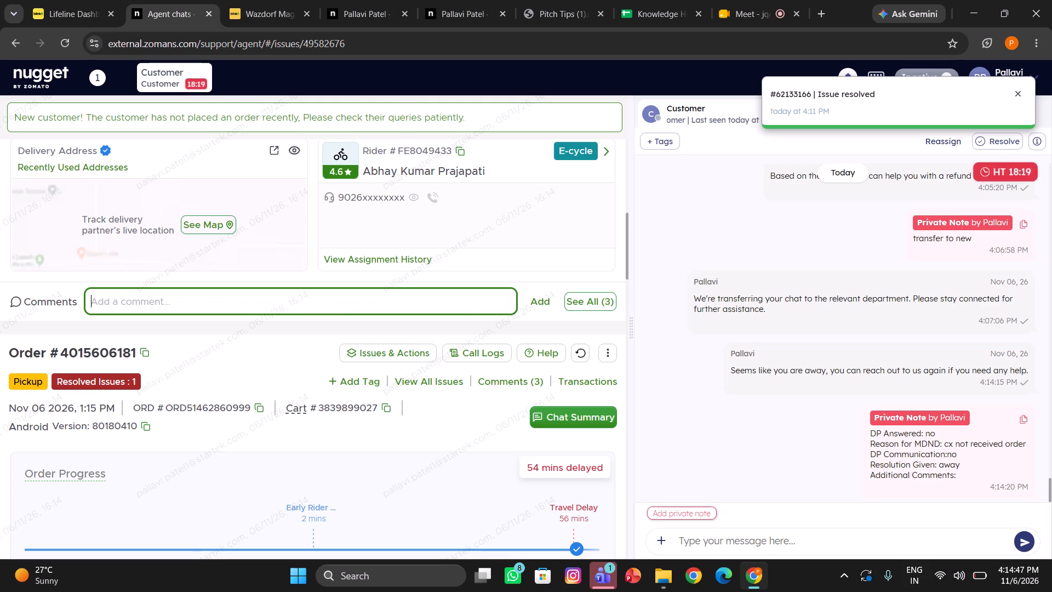
Send the customer the canned response /Closing.
left_click(721, 540)
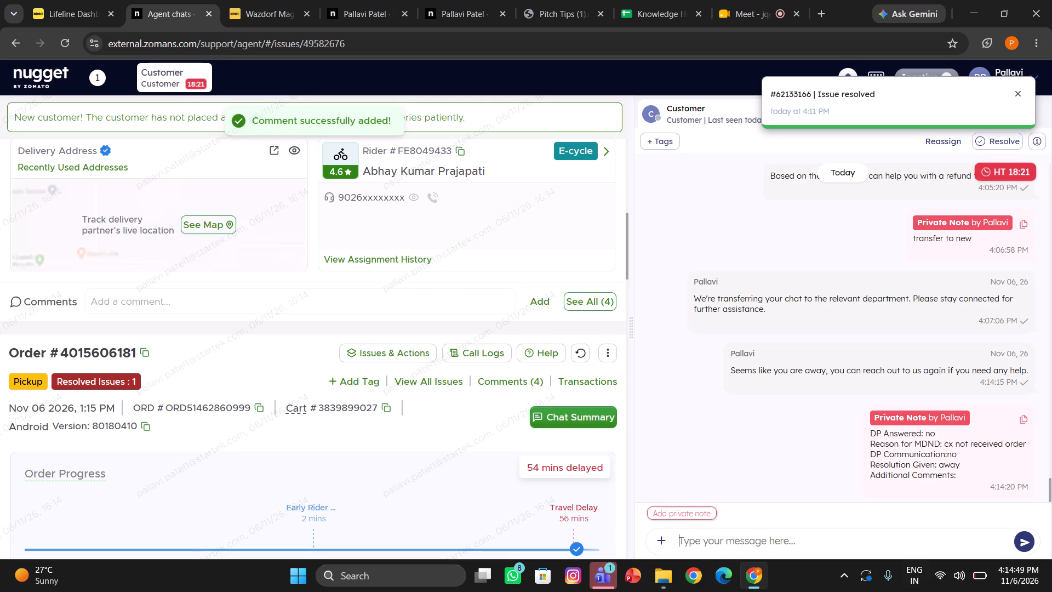
type("/clo")
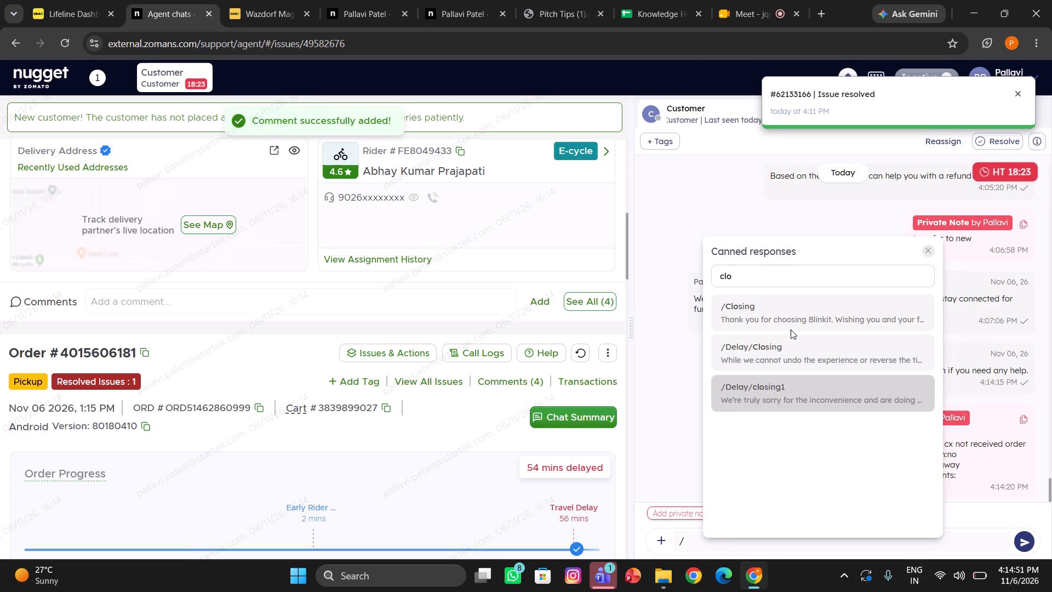
left_click(751, 297)
key("Return")
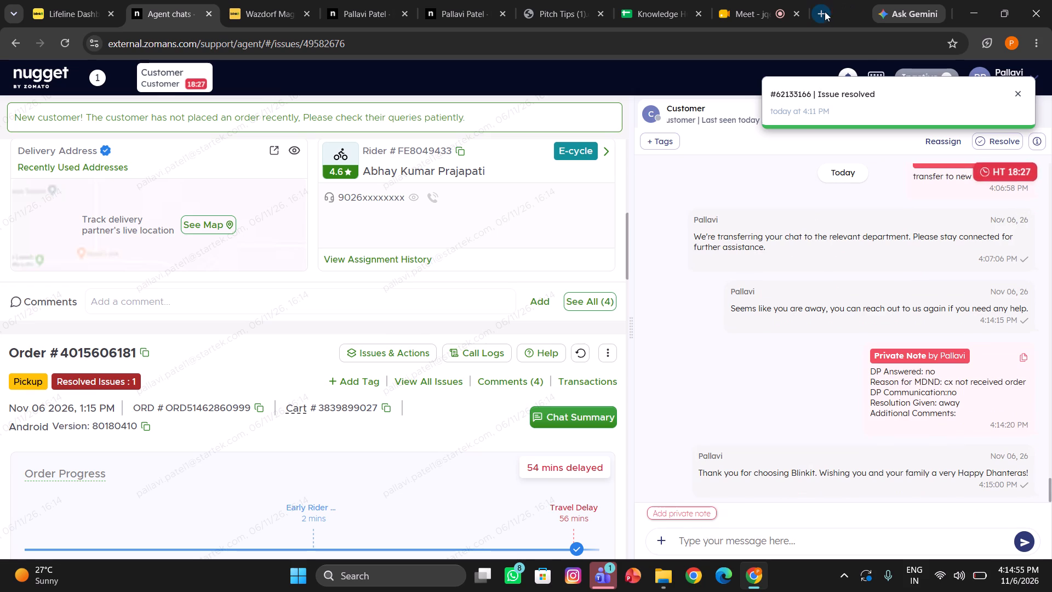
Resolve the customer's chat with the disposition tag MDND – Unresolved.
left_click(1007, 139)
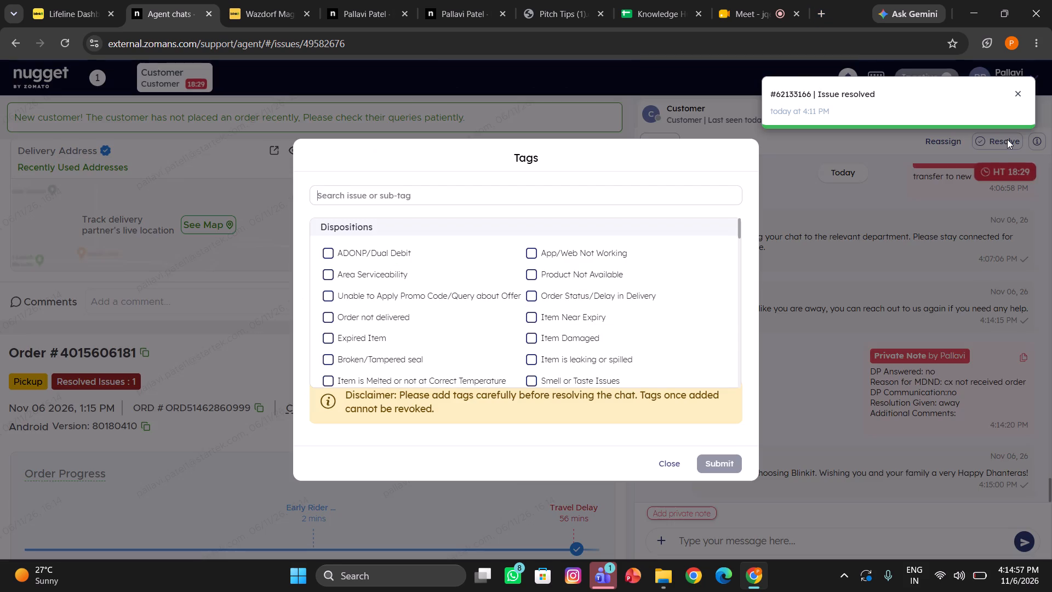
type("mdnd")
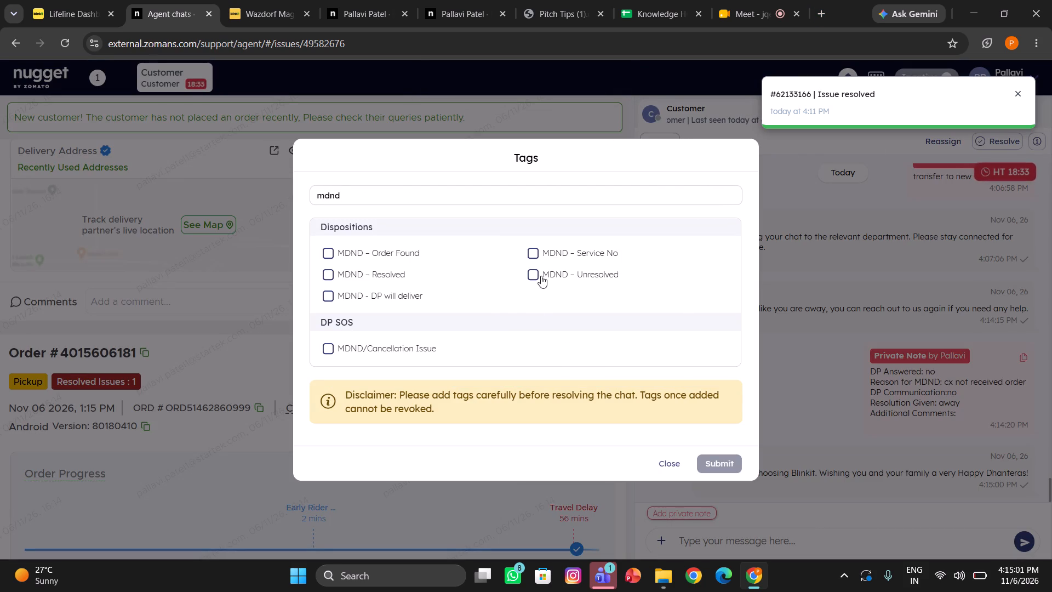
left_click(540, 276)
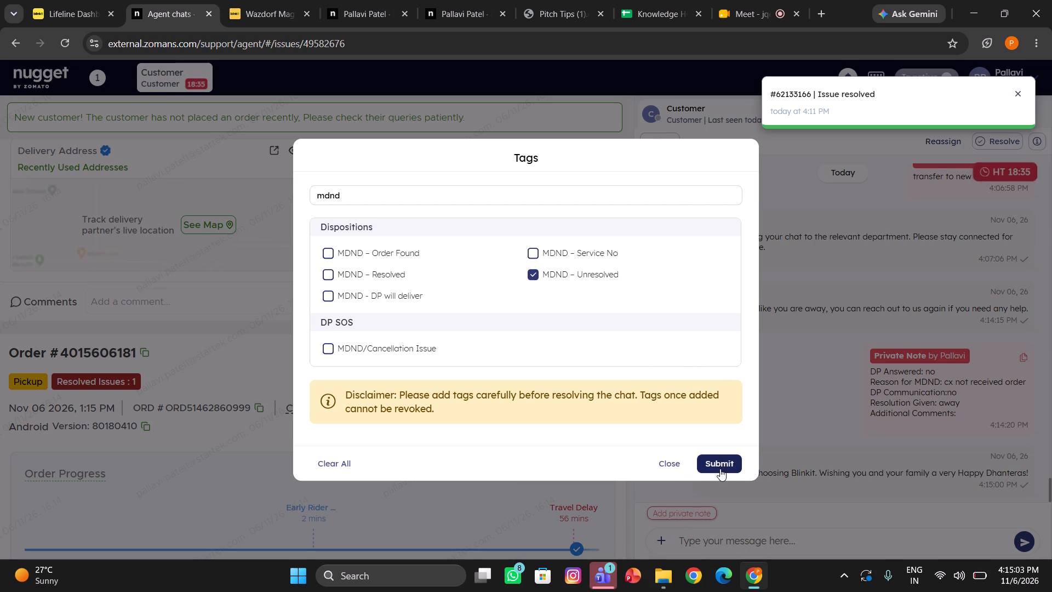
left_click(720, 469)
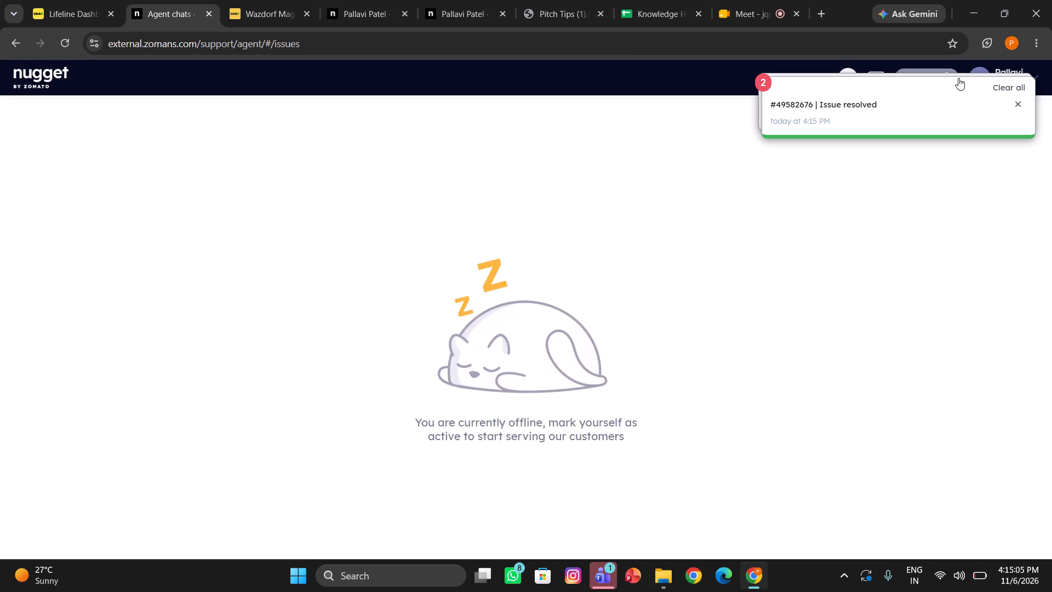
Close the browser window with the agent chats.
left_click(1051, 1)
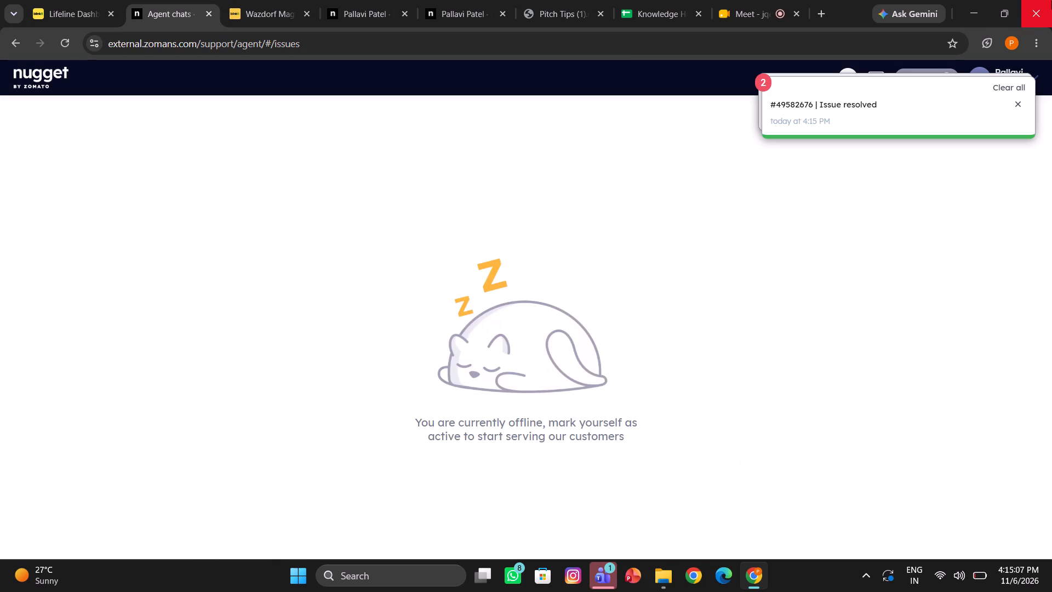
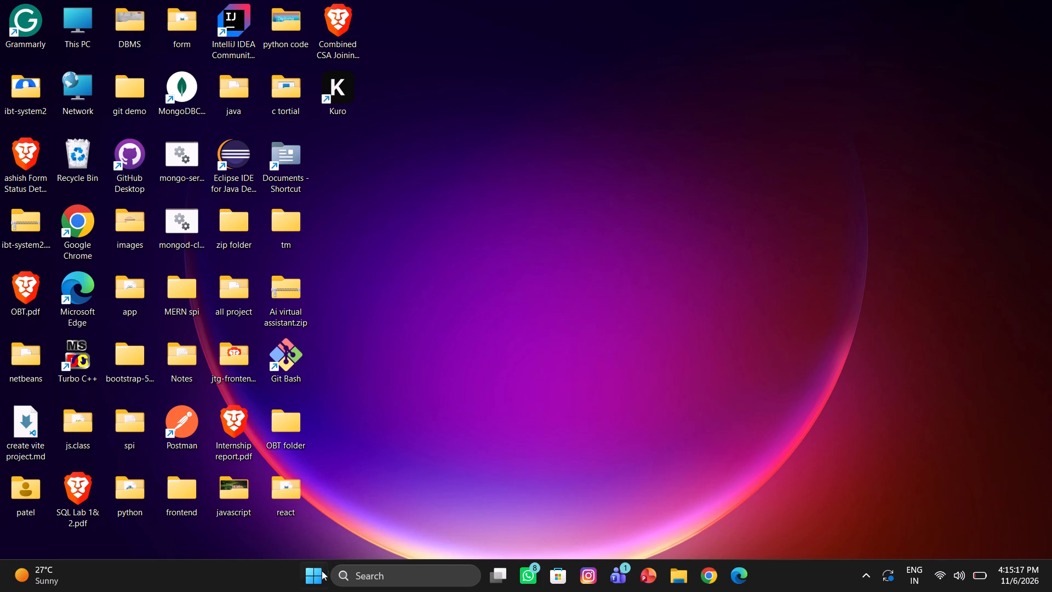
Shut down the computer.
left_click(305, 586)
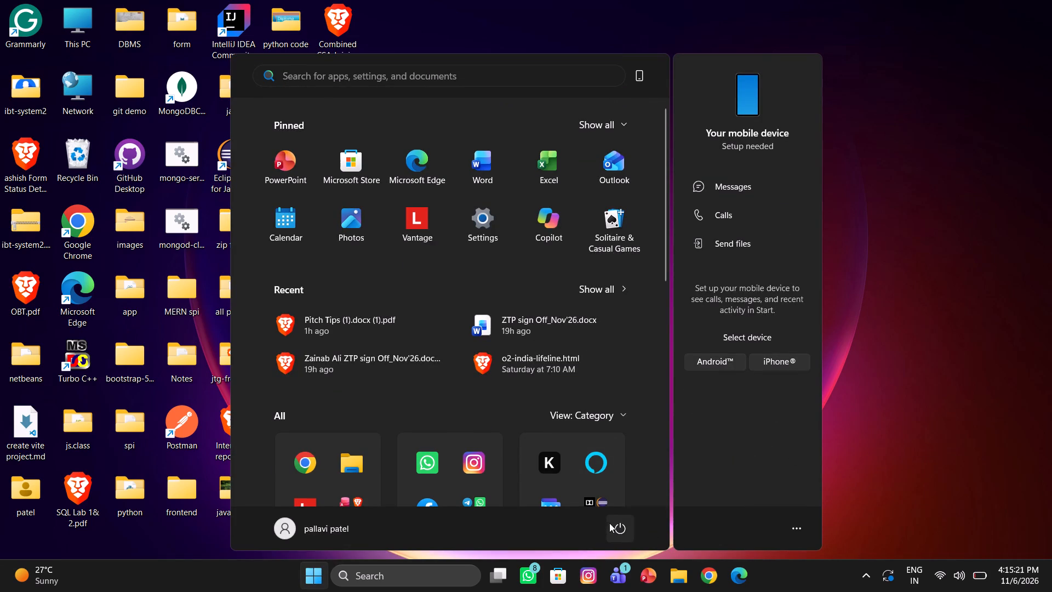
left_click(627, 527)
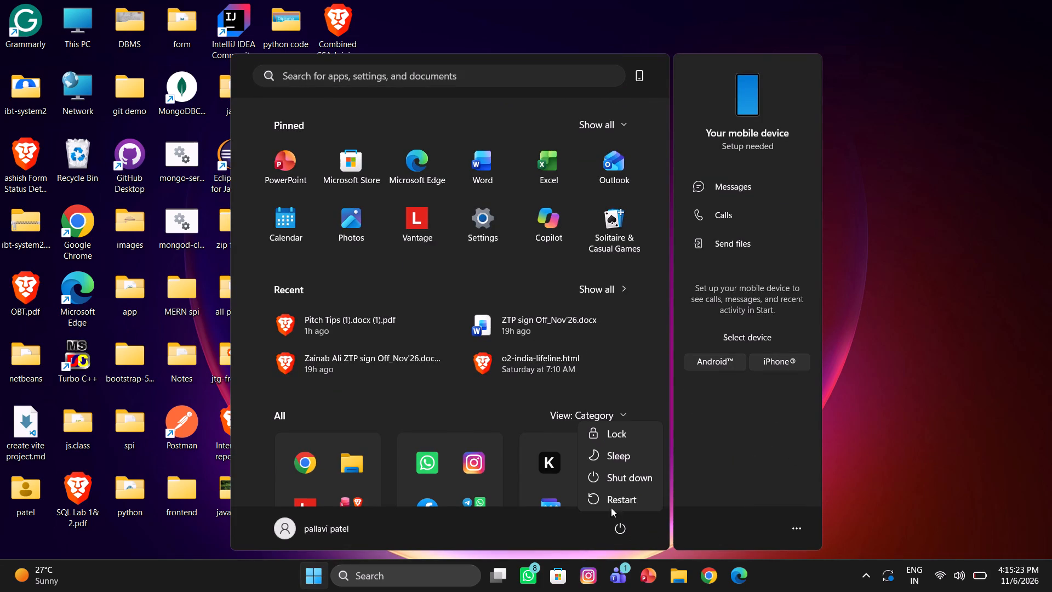
left_click(600, 476)
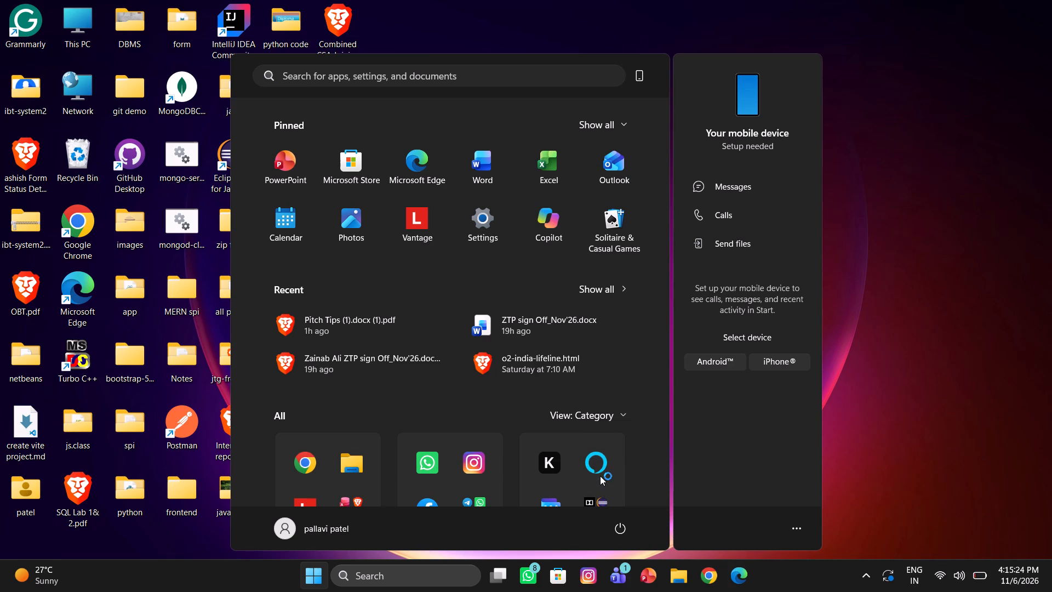